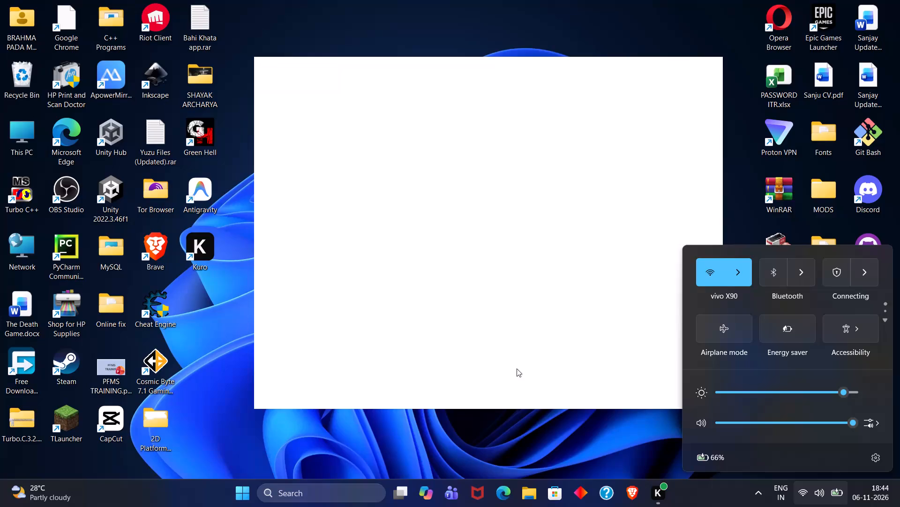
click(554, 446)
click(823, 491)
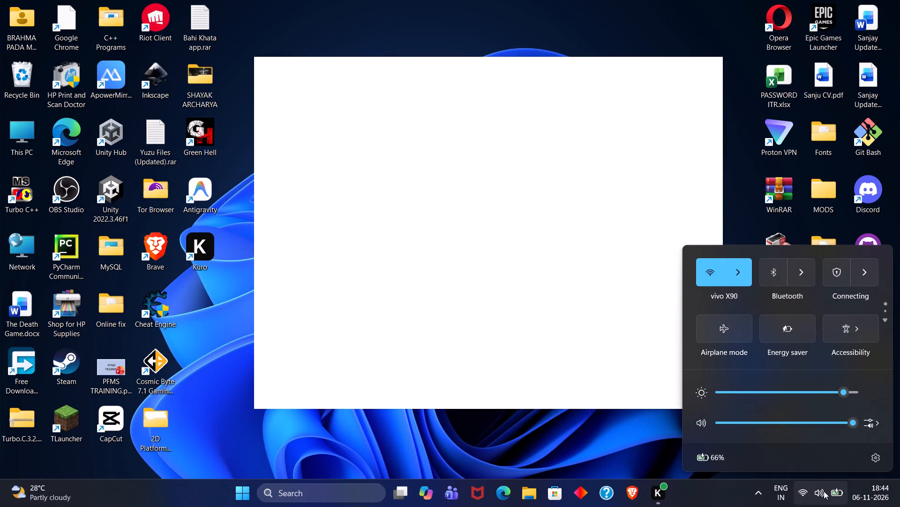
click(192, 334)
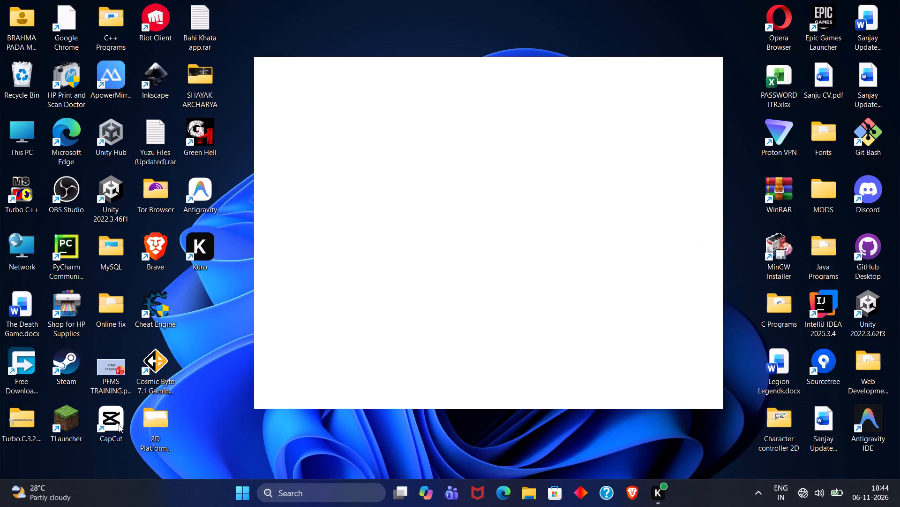
Launch CapCut from the desktop.
double_click(119, 424)
click(811, 491)
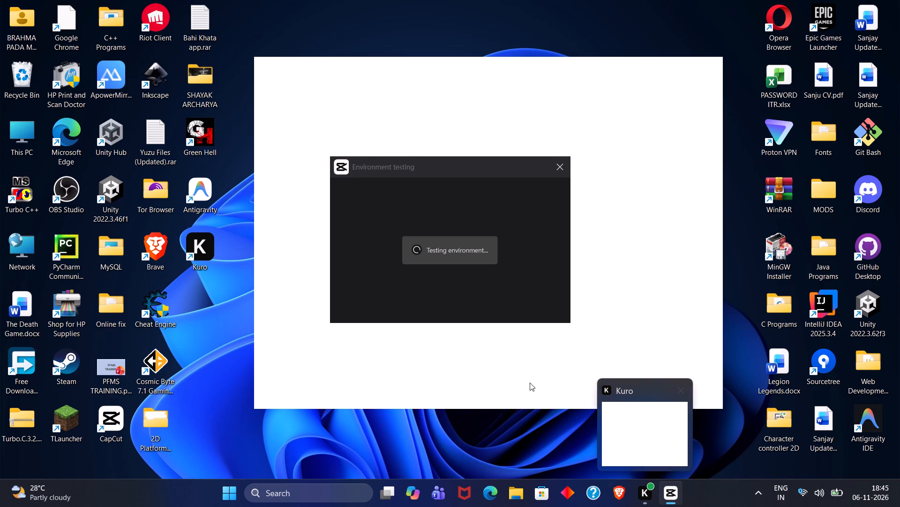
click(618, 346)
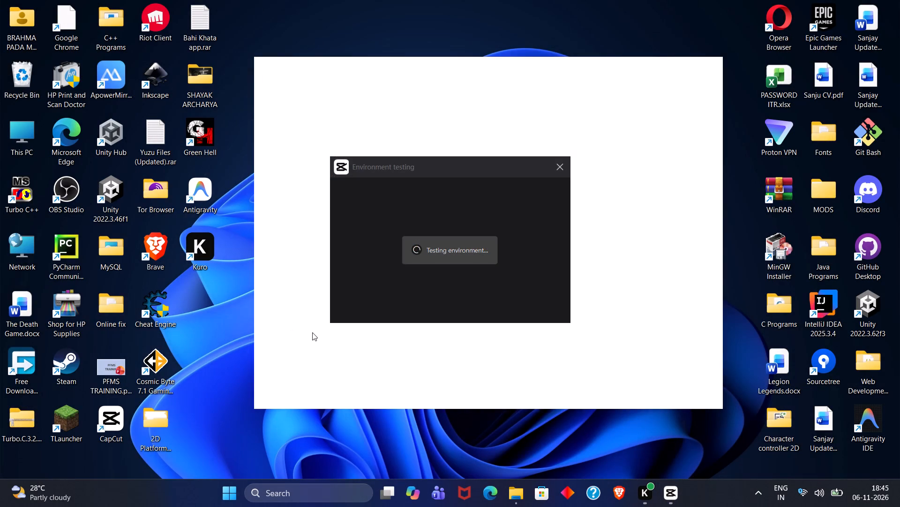
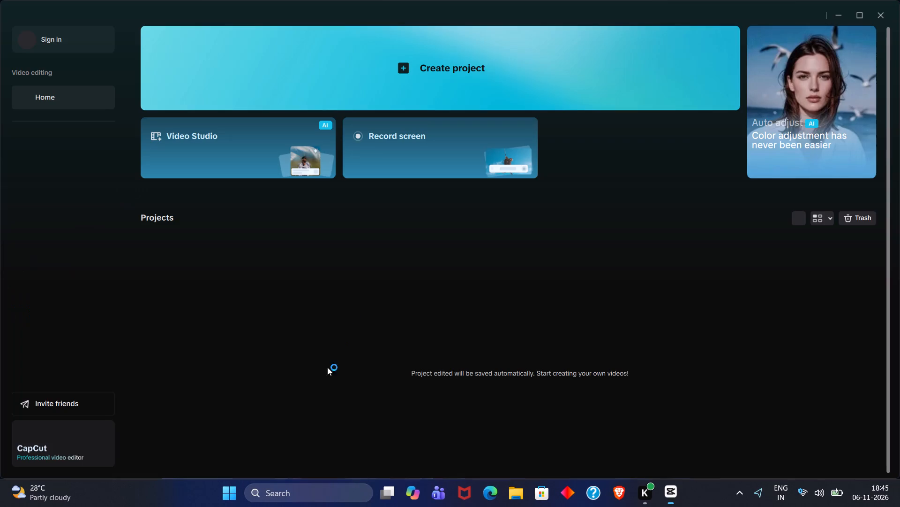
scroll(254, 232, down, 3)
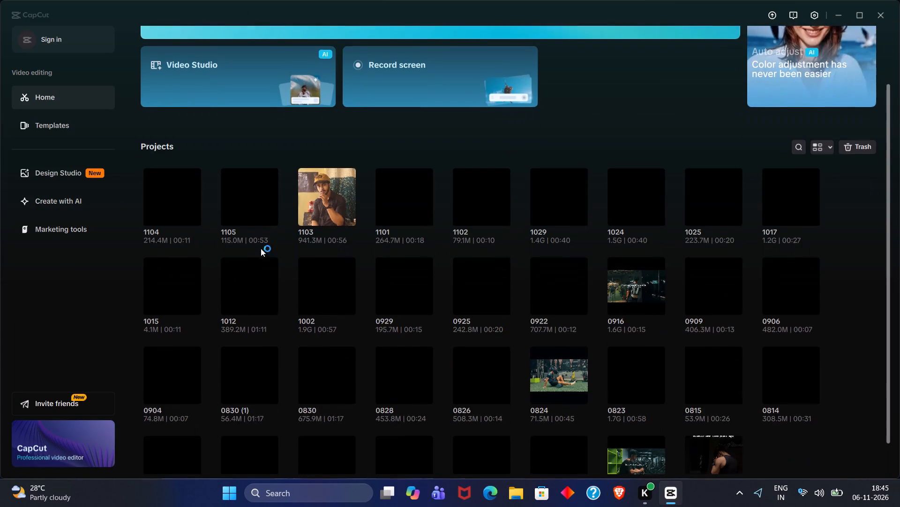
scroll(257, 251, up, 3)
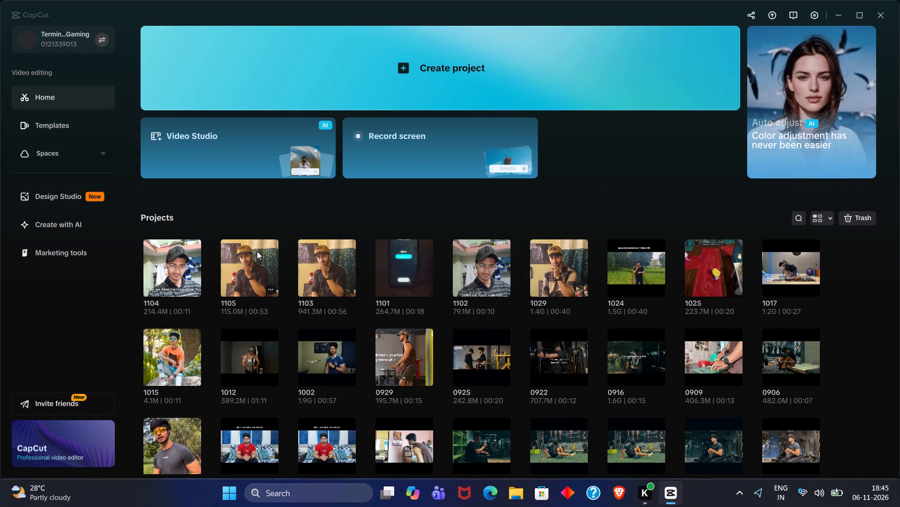
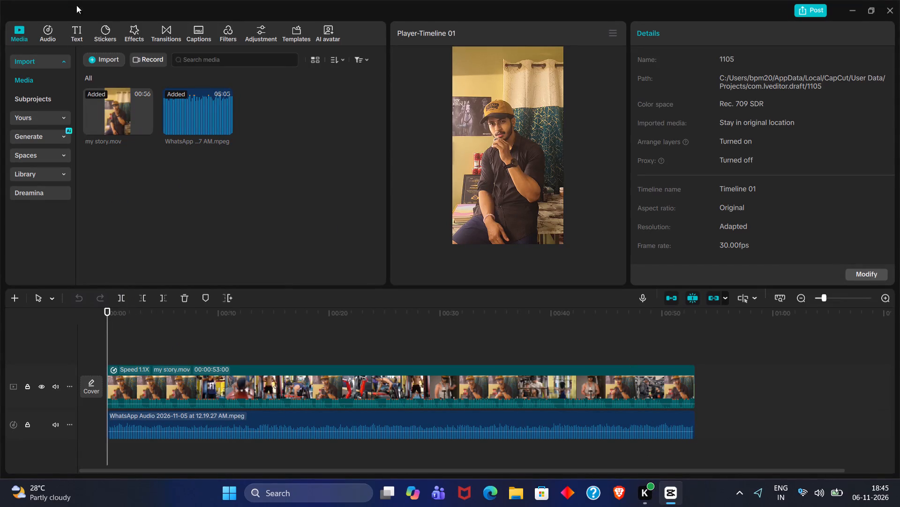
Add a default text clip at the start of the timeline and place it along the frame's top edge.
click(79, 29)
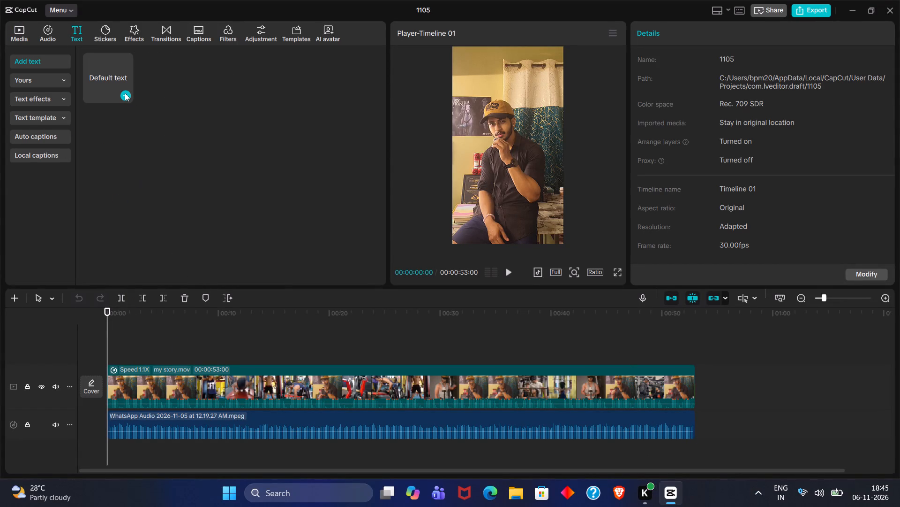
click(125, 93)
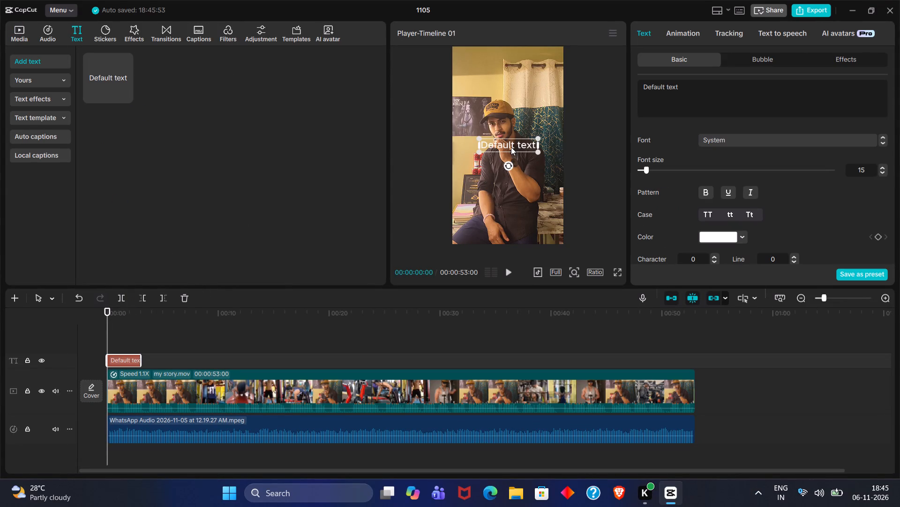
drag(511, 145, 489, 62)
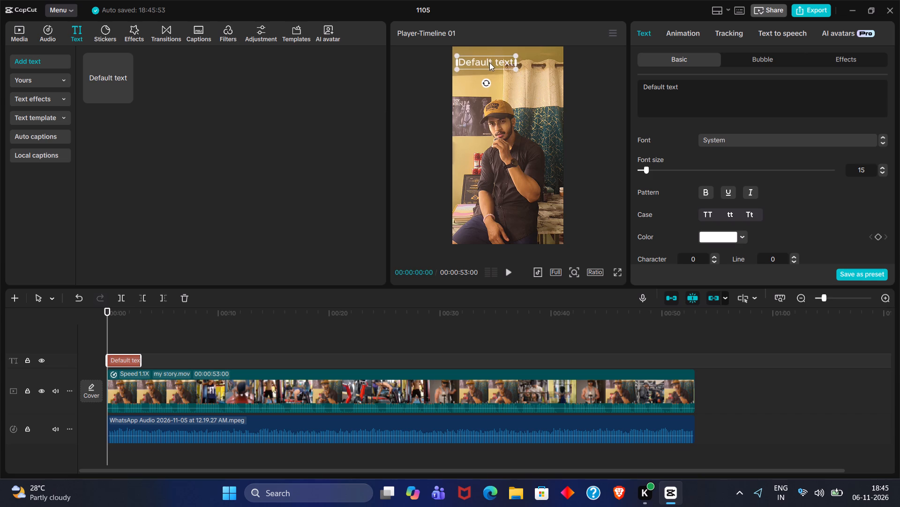
drag(489, 62, 517, 77)
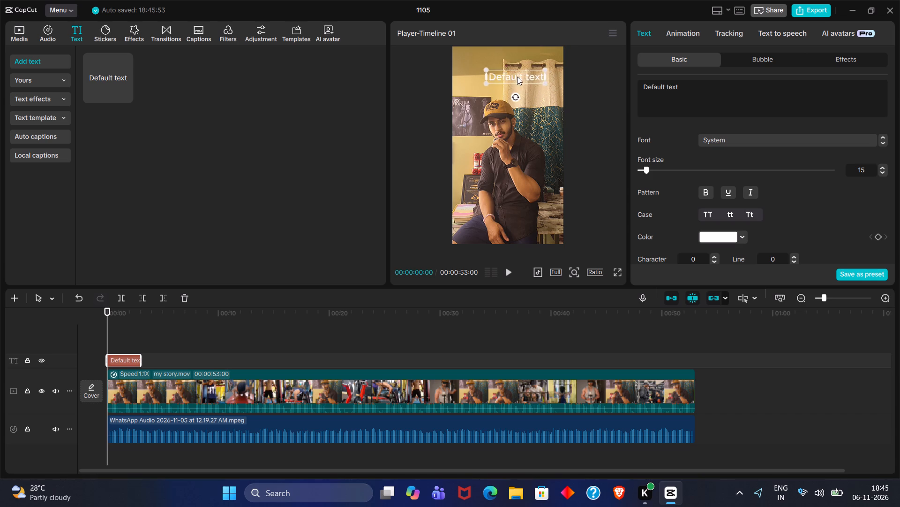
drag(517, 77, 521, 61)
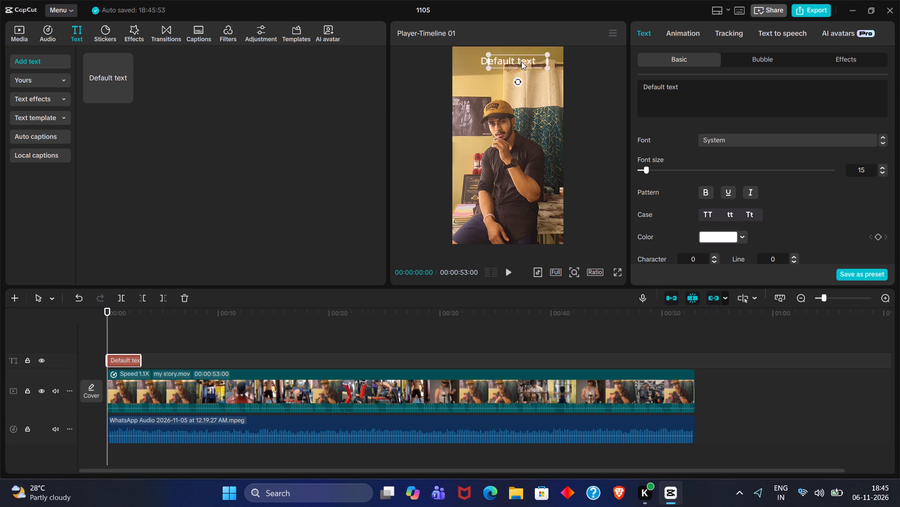
drag(521, 61, 538, 54)
drag(517, 57, 473, 59)
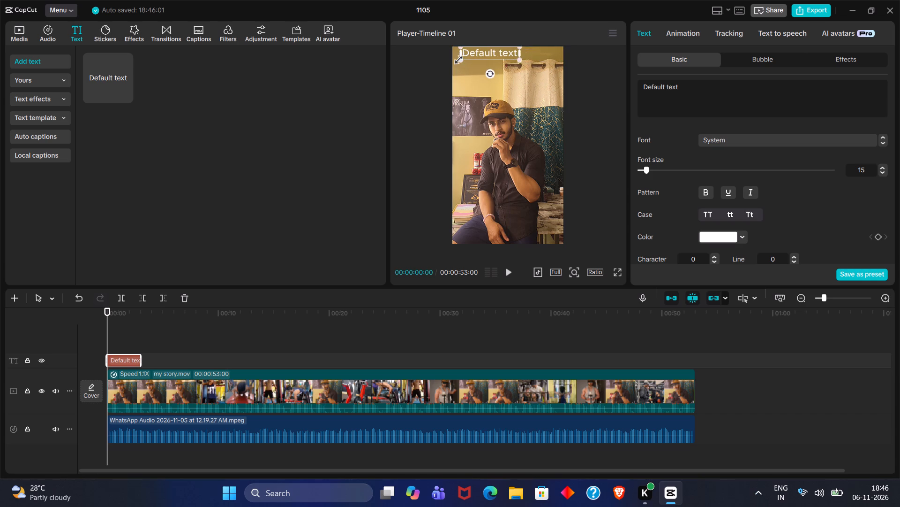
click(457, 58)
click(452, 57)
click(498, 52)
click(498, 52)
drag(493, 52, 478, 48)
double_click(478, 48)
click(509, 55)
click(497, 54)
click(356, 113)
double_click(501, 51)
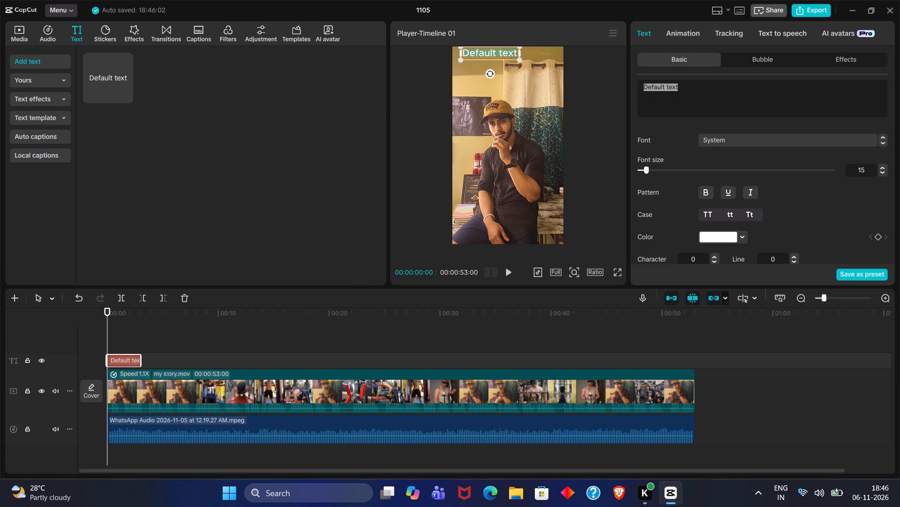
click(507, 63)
Move the text overlay slightly lower and against the left edge of the video frame, above the poster.
click(111, 359)
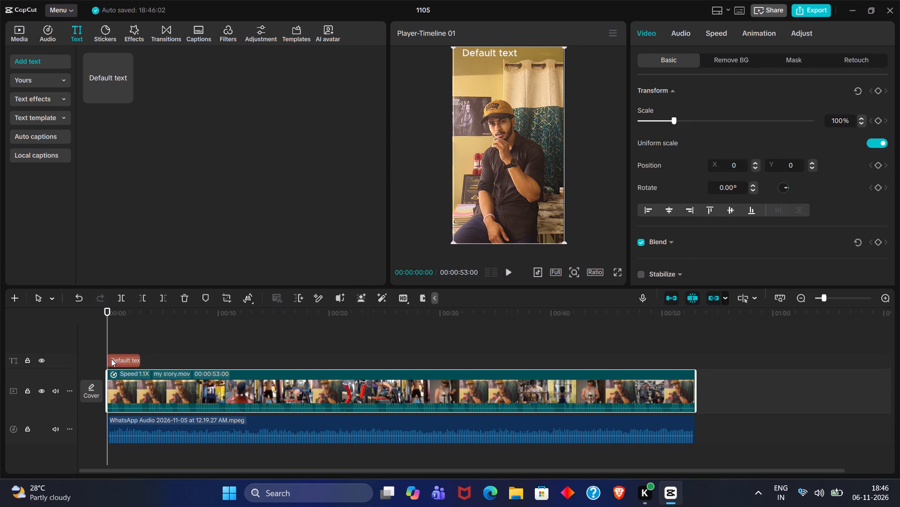
drag(486, 52, 486, 57)
drag(484, 63, 480, 76)
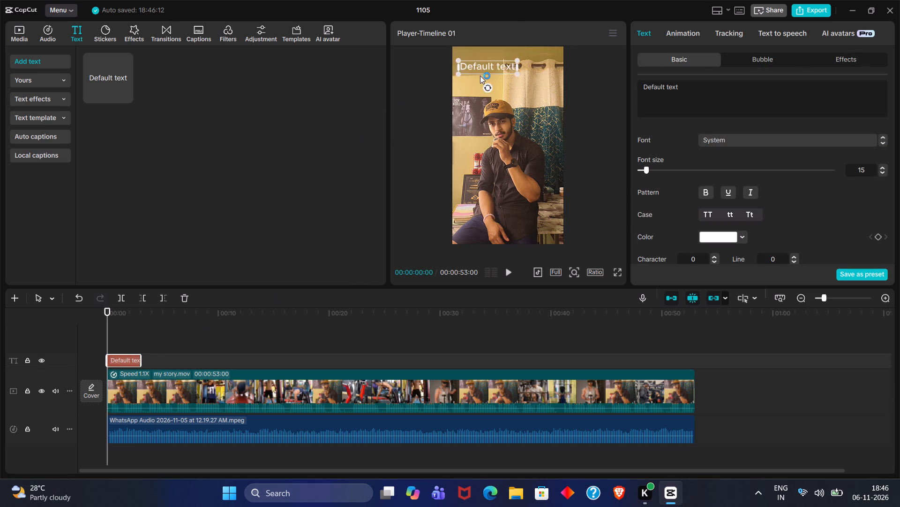
drag(480, 76, 475, 75)
Replace the default text with "My journey".
drag(721, 94, 606, 86)
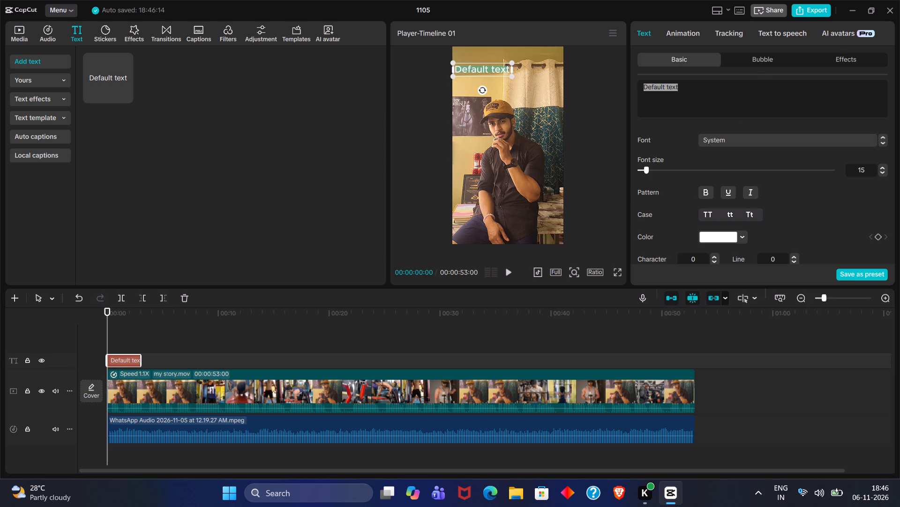
text(y)
key(space)
text(journey)
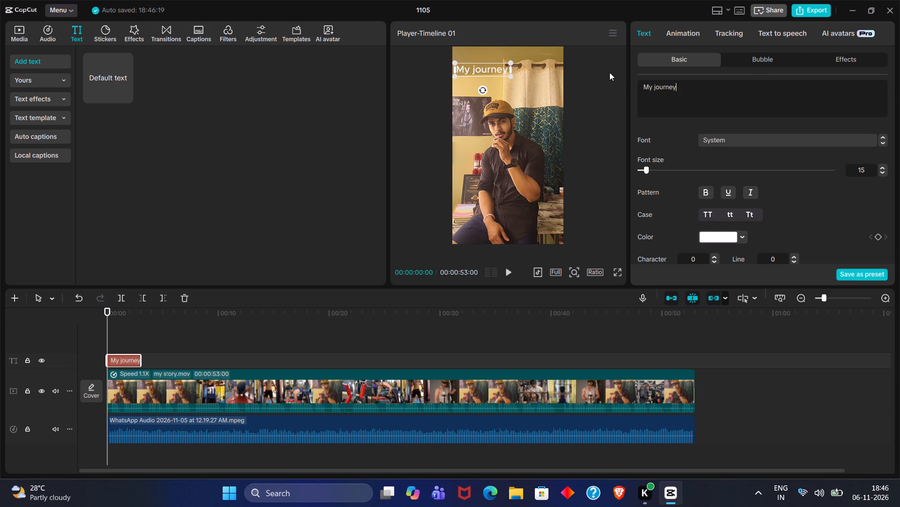
Apply the preset style with white letters and a black outline to the title text.
scroll(686, 160, down, 5)
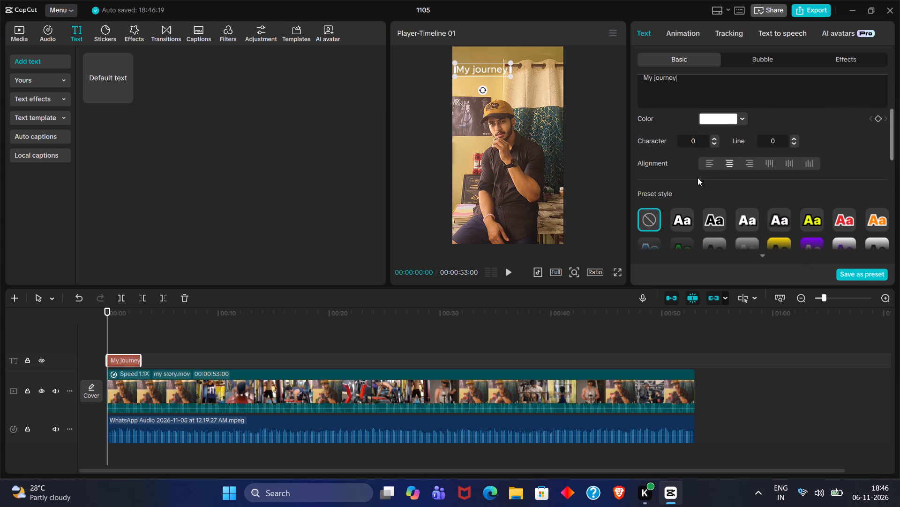
double_click(695, 227)
click(693, 225)
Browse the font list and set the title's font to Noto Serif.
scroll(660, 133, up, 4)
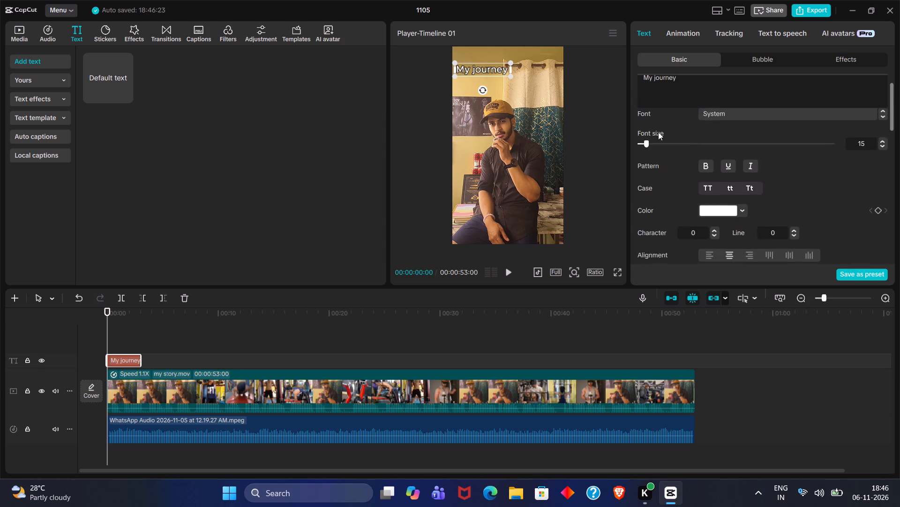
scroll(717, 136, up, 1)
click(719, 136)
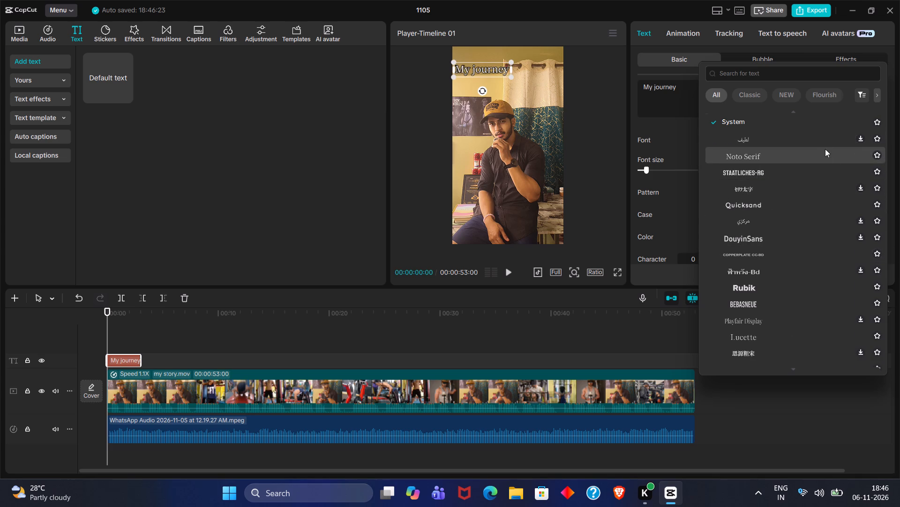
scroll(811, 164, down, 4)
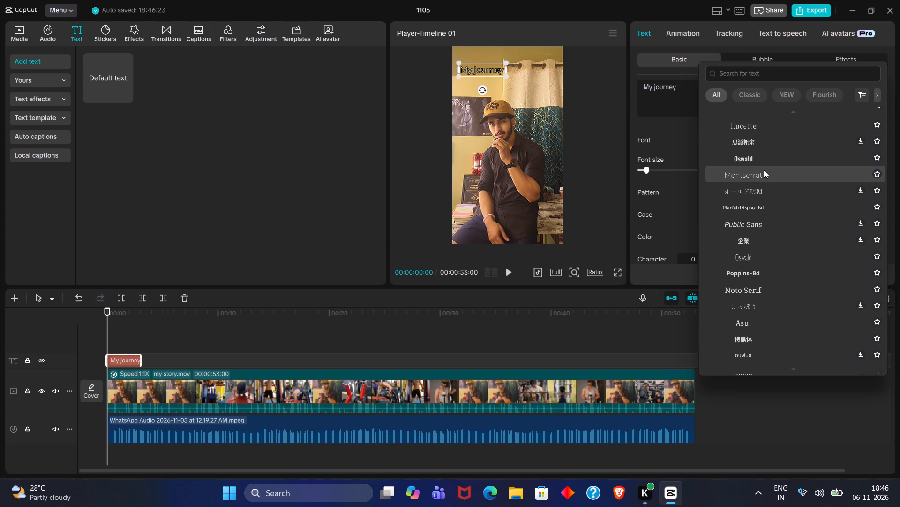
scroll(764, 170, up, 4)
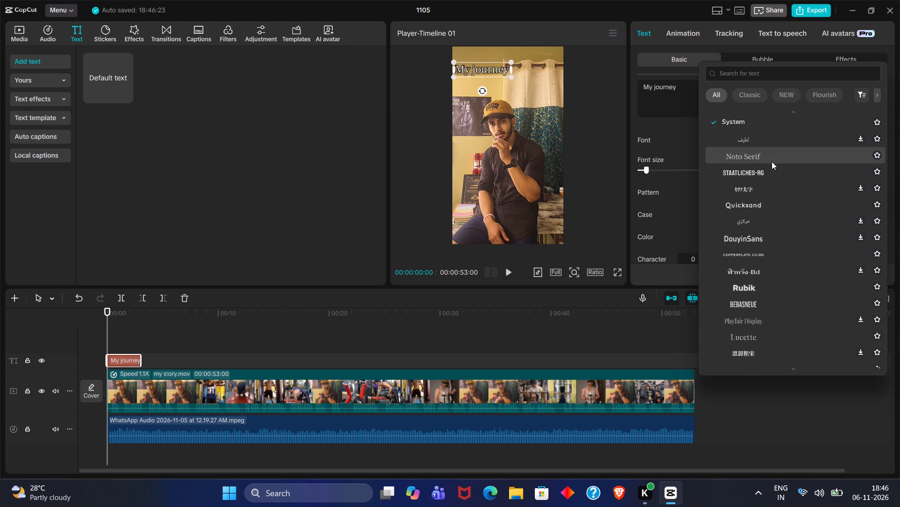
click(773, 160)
Set the thickness of the title's black stroke to 10.
scroll(744, 164, down, 15)
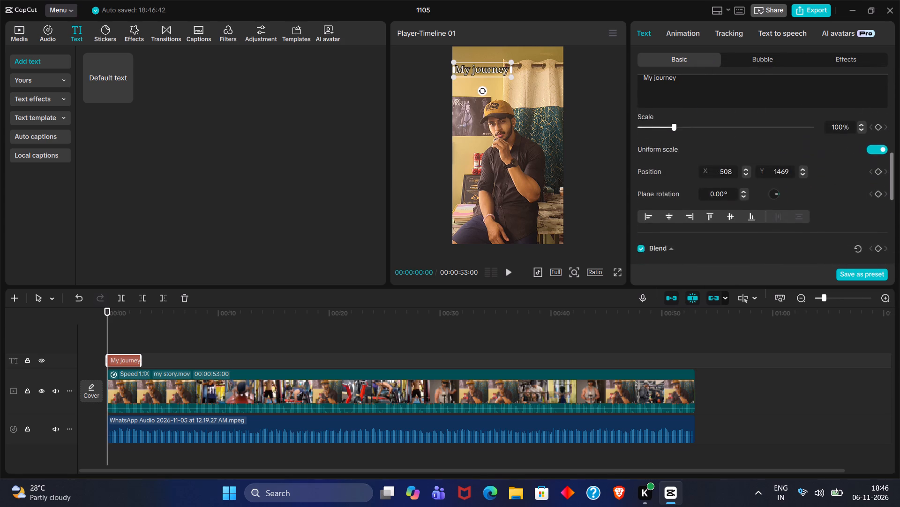
scroll(709, 198, down, 5)
click(660, 212)
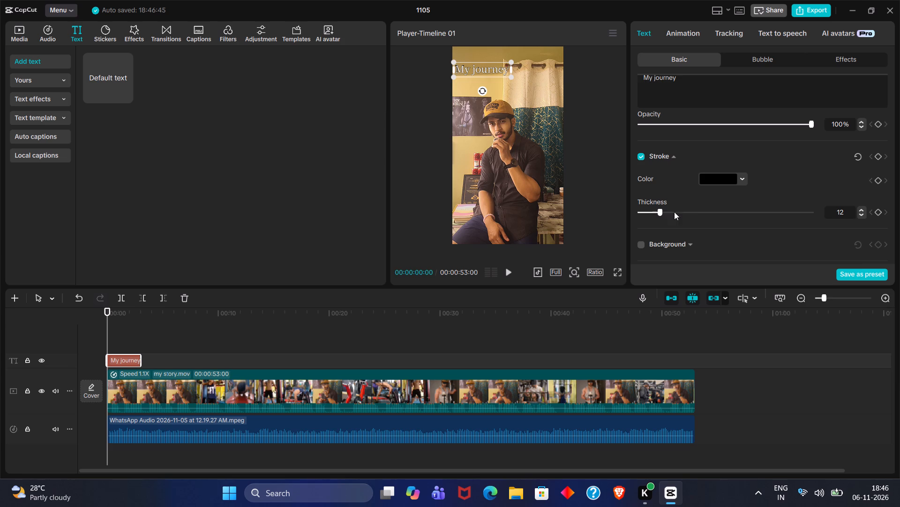
double_click(859, 216)
Capitalize the second word so the title reads "My Journey".
scroll(583, 146, up, 4)
scroll(751, 154, up, 9)
scroll(696, 112, up, 5)
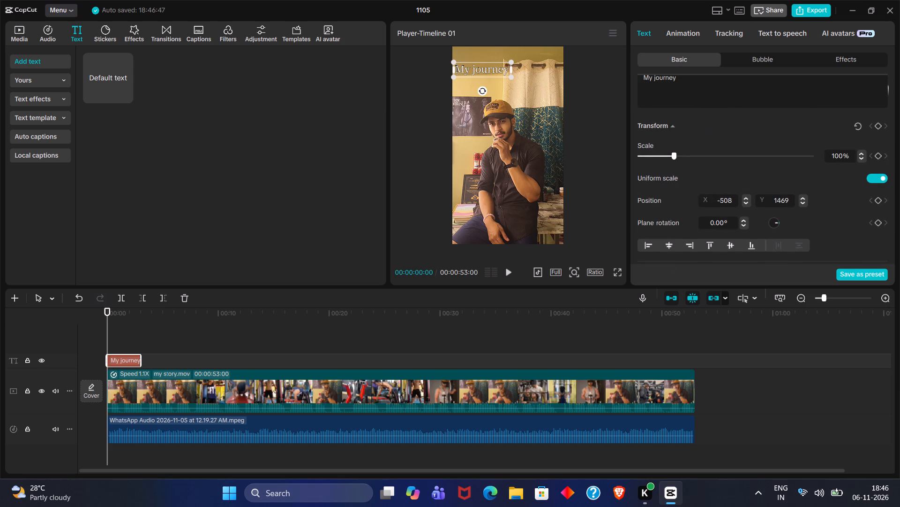
click(657, 79)
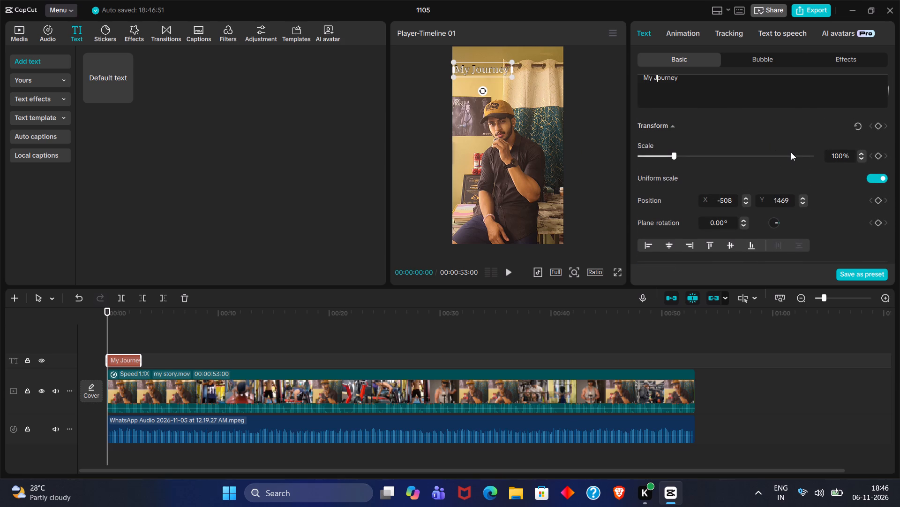
click(728, 97)
Change the title's font to Rubik-Bold.
scroll(726, 107, up, 3)
scroll(748, 143, up, 1)
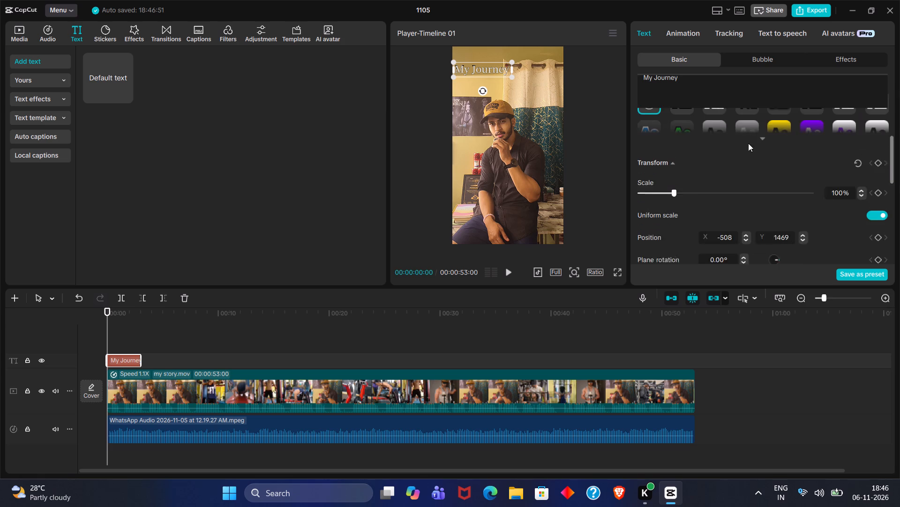
scroll(742, 143, up, 18)
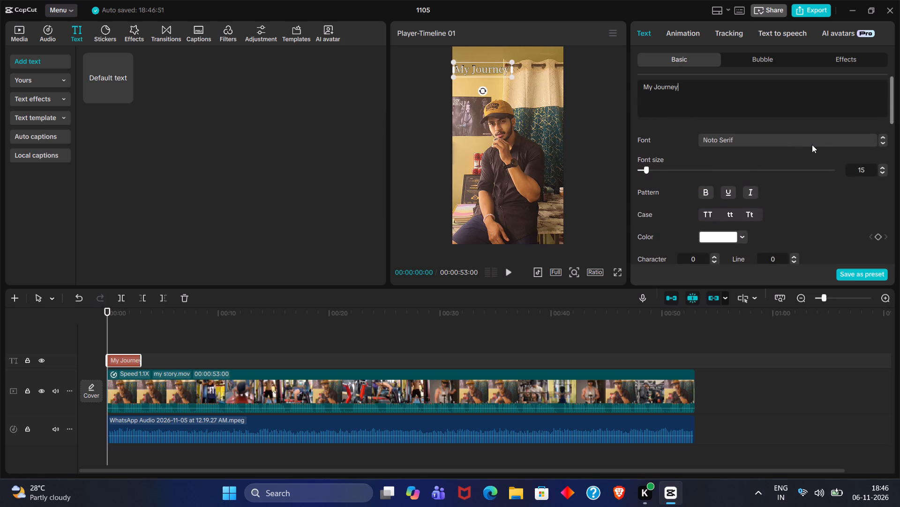
click(812, 145)
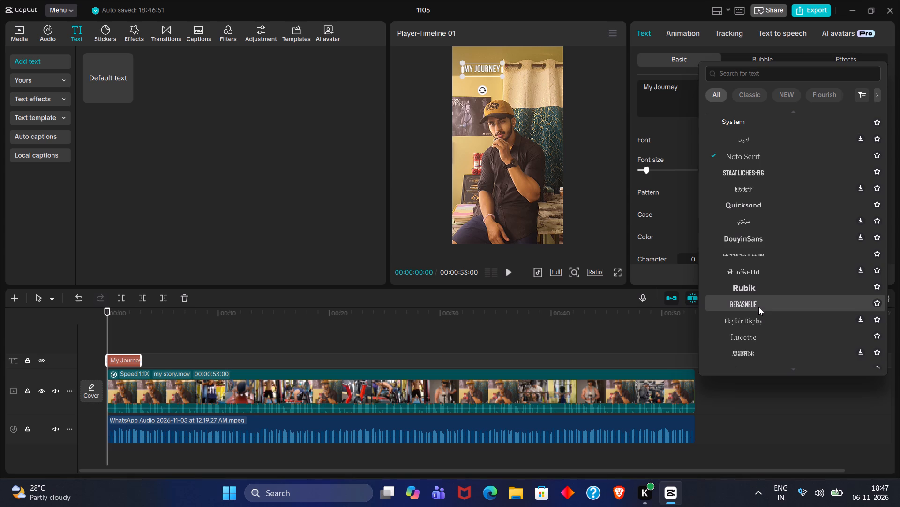
click(772, 284)
Reduce the title's font size to 11 and nudge it closer to the frame's left edge.
triple_click(885, 171)
click(885, 171)
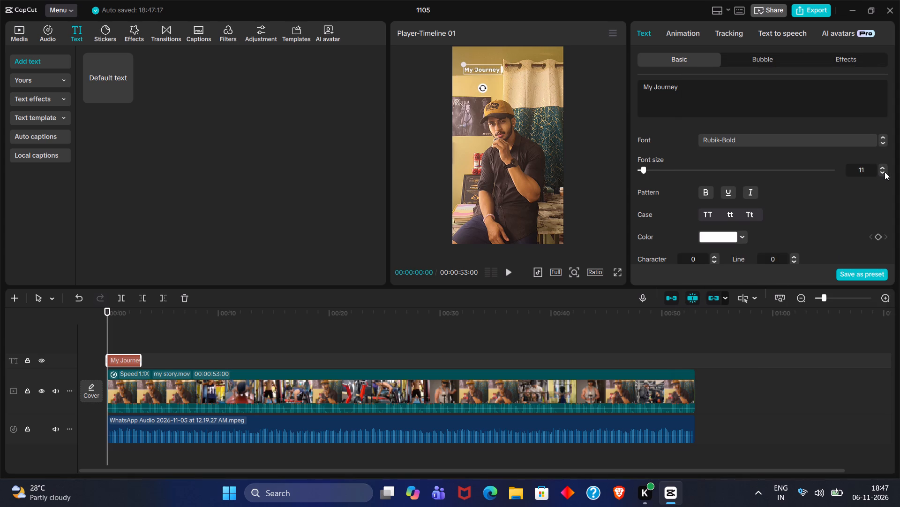
drag(484, 67, 478, 69)
drag(478, 69, 477, 69)
Preview the title's look on the video frame in full screen and return to the editor.
double_click(620, 270)
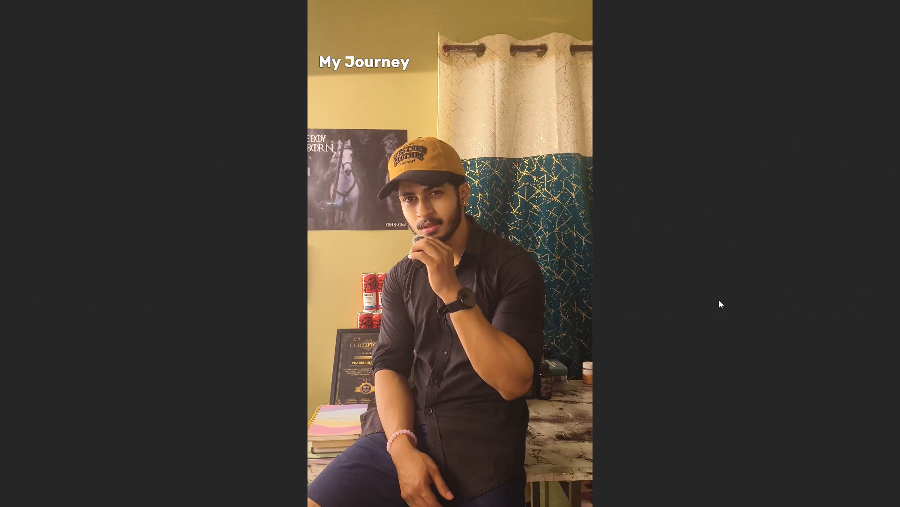
key(Escape)
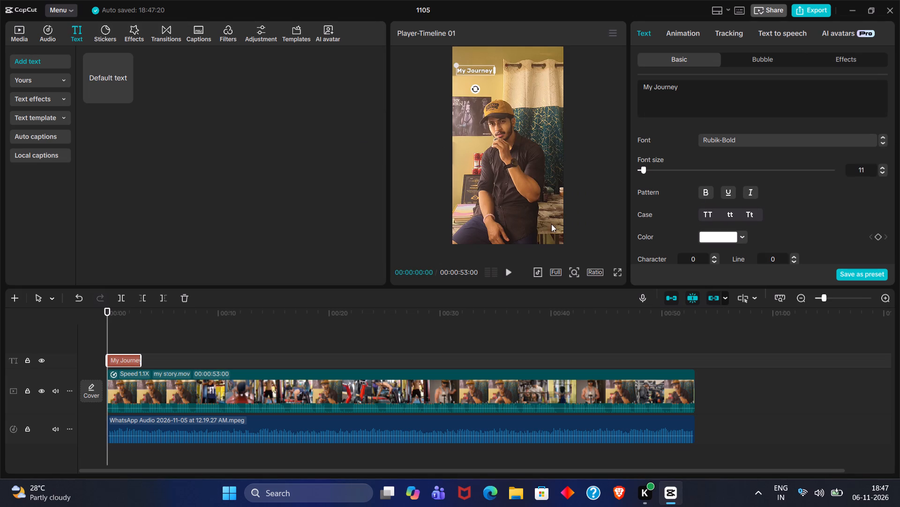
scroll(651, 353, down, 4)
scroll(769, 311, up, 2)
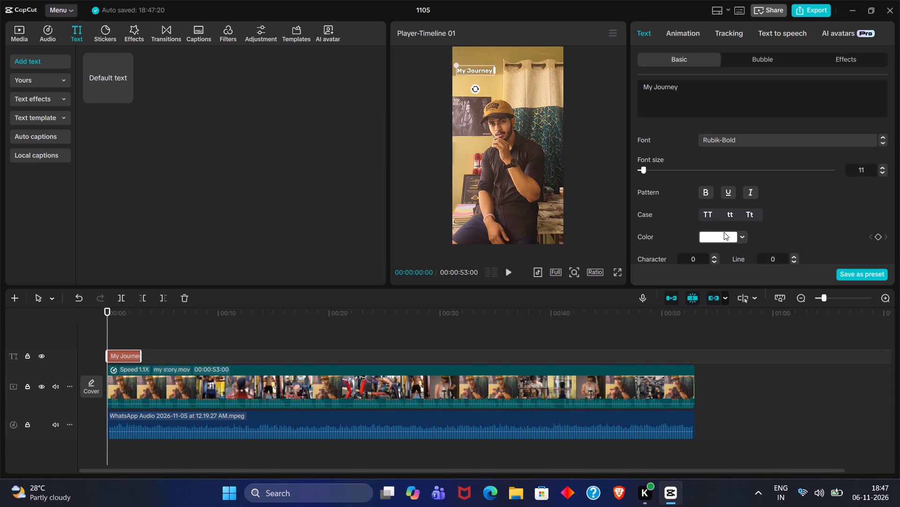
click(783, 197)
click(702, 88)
Play the video from the start to review the title over the opening clip.
key(space)
click(509, 271)
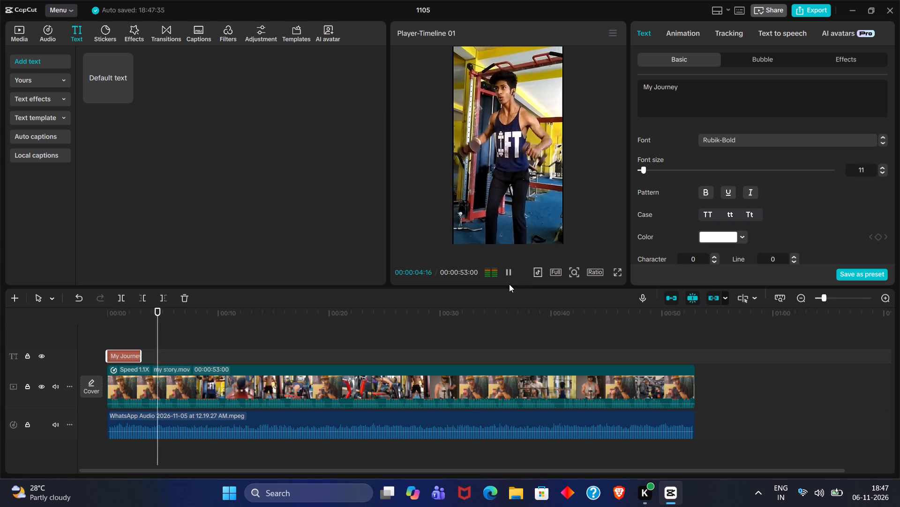
Replay the opening seconds in short stretches to check how long the title should stay over the clips.
key(space)
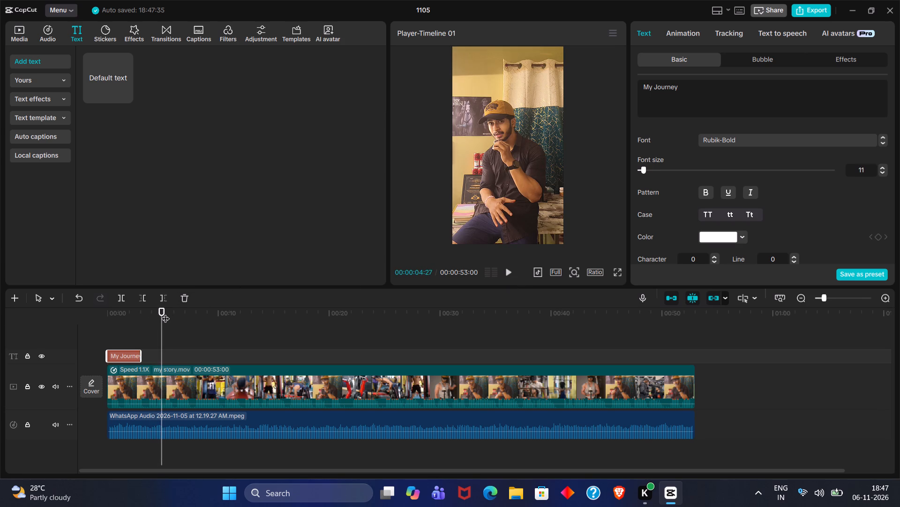
drag(162, 313, 157, 314)
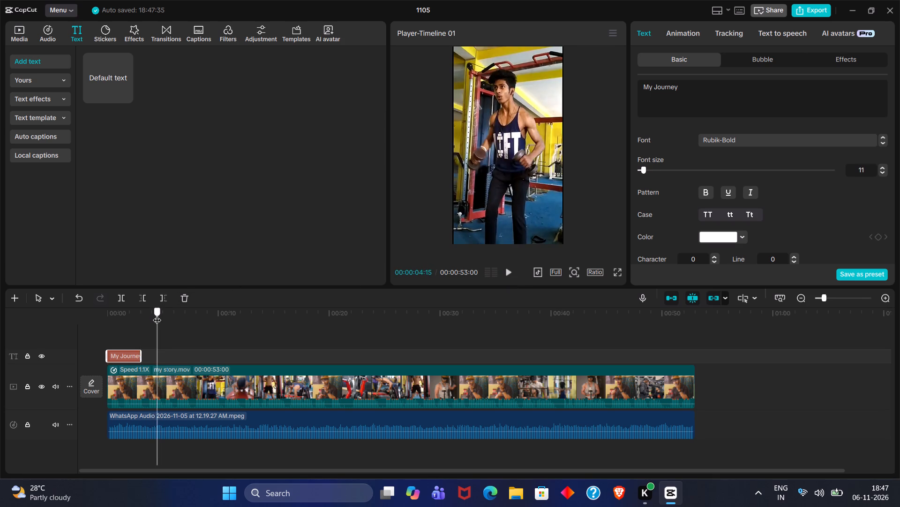
drag(157, 314, 105, 317)
key(space)
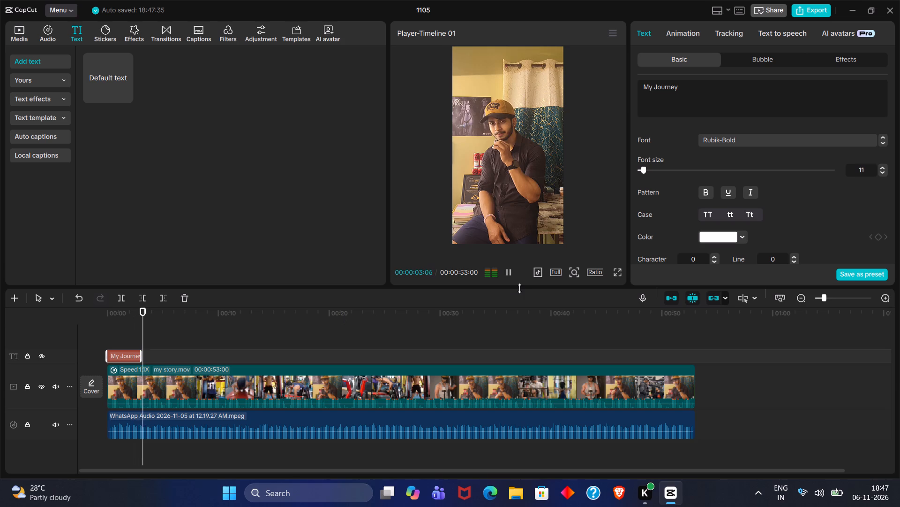
key(space)
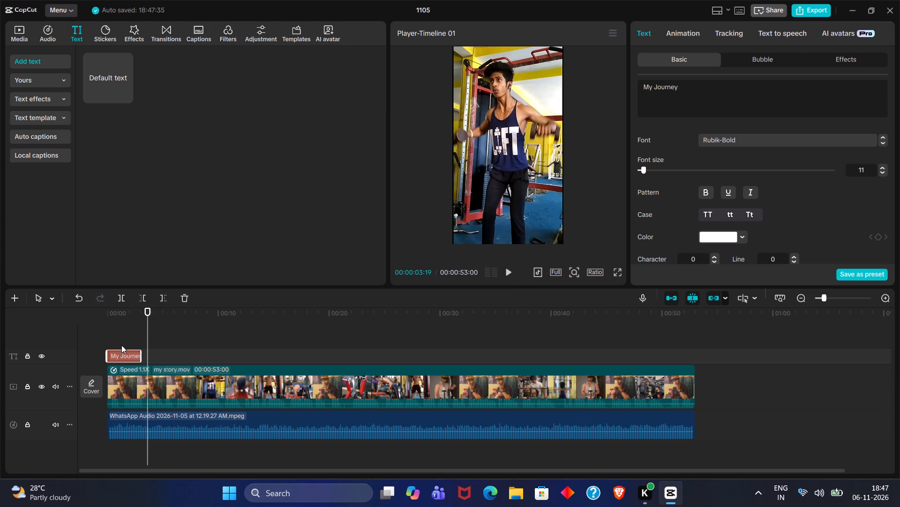
key(space)
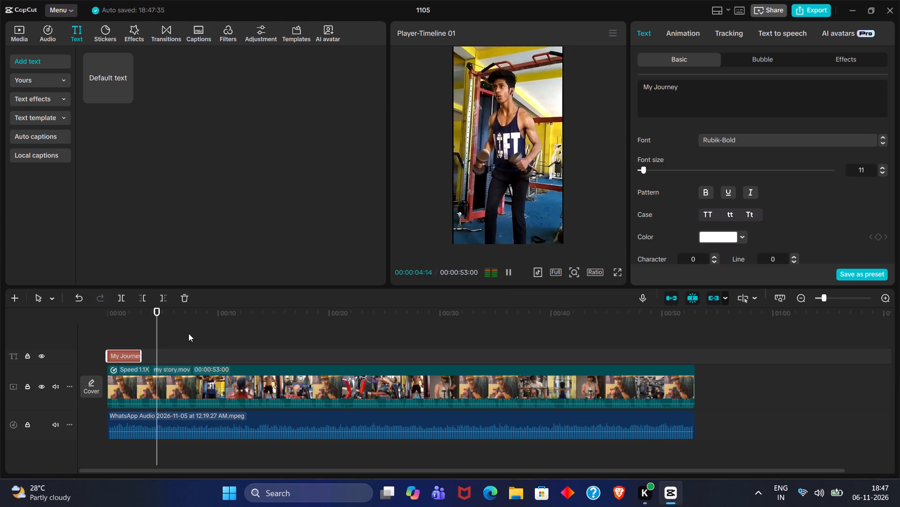
key(space)
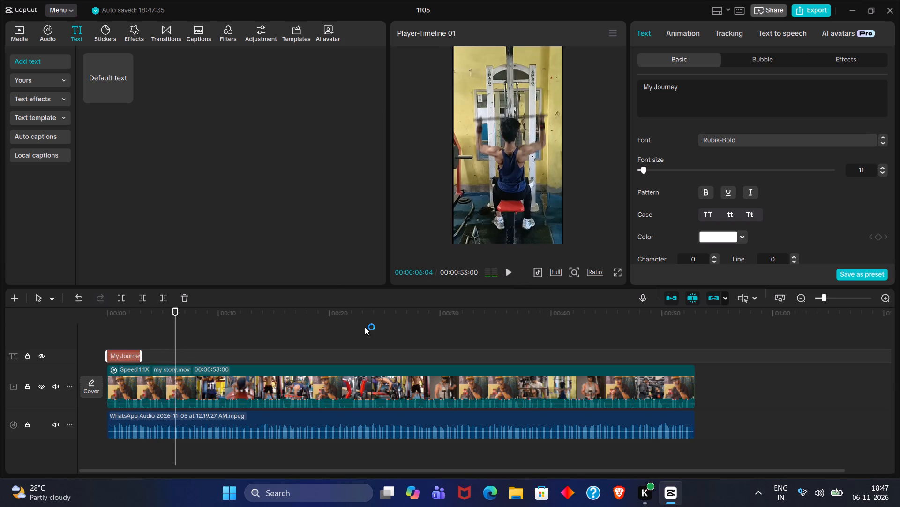
key(space)
key(space)
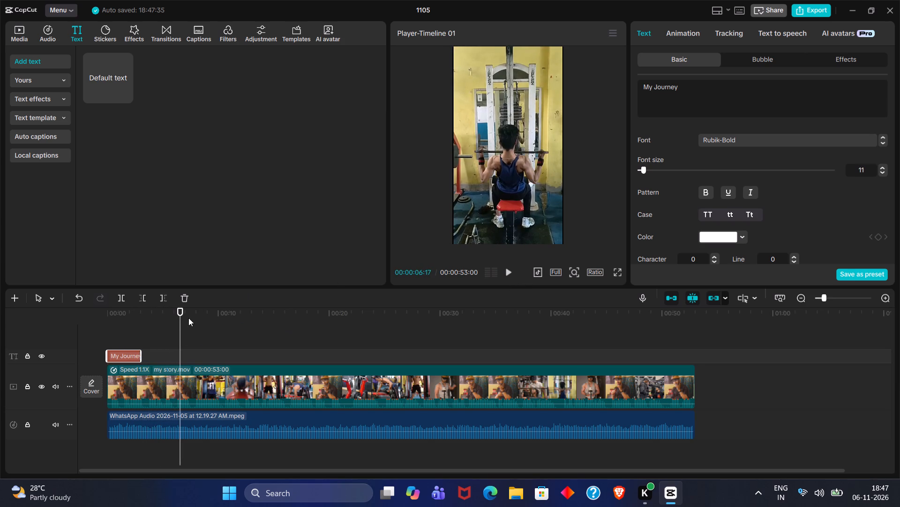
Extend the end of the "My Journey" title clip on the timeline to about 00:00:05:21.
drag(182, 316, 171, 316)
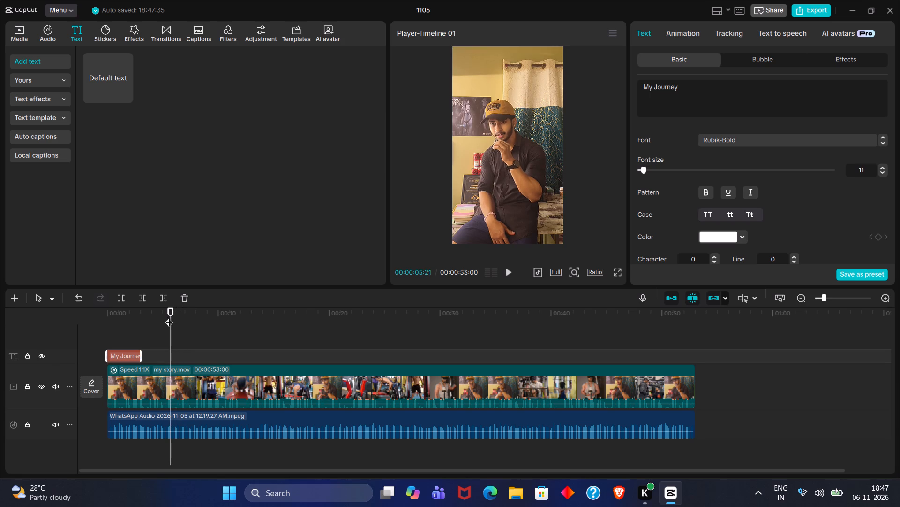
click(131, 354)
drag(142, 355, 169, 355)
Move the "My Journey" title to the horizontal centre of the frame, over the man's lower torso.
drag(143, 321, 69, 316)
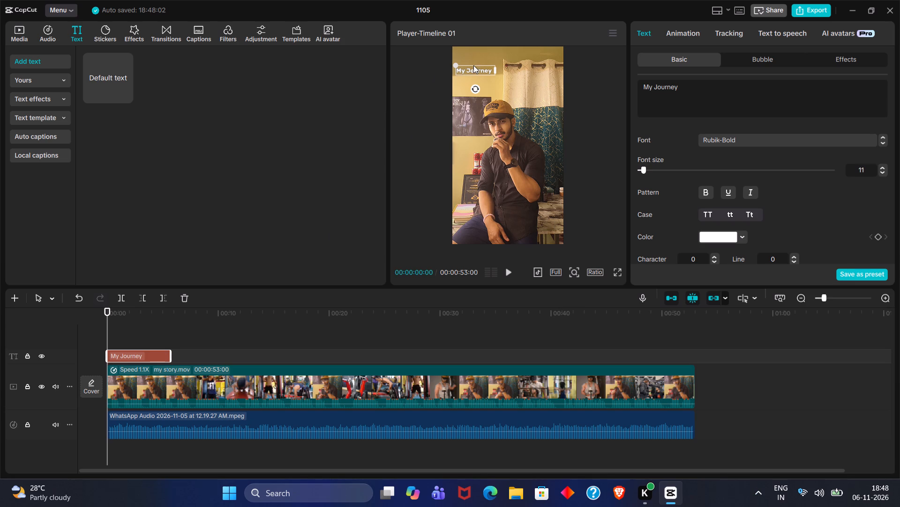
drag(474, 70, 504, 195)
click(505, 195)
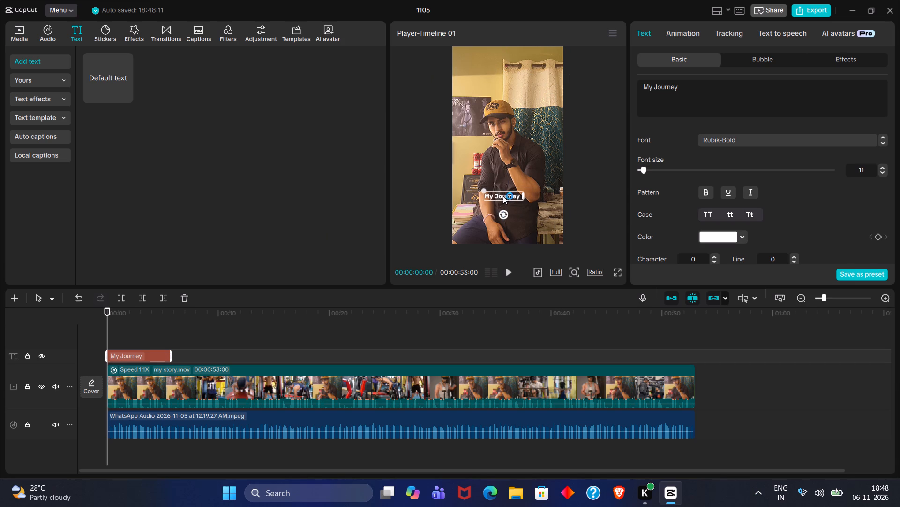
triple_click(508, 191)
click(697, 100)
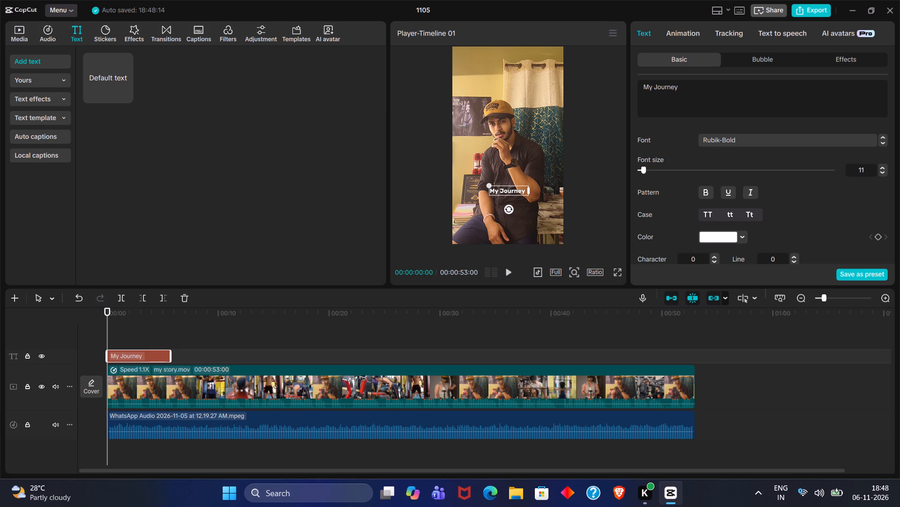
Change the title's font to Aoboshi.
click(801, 137)
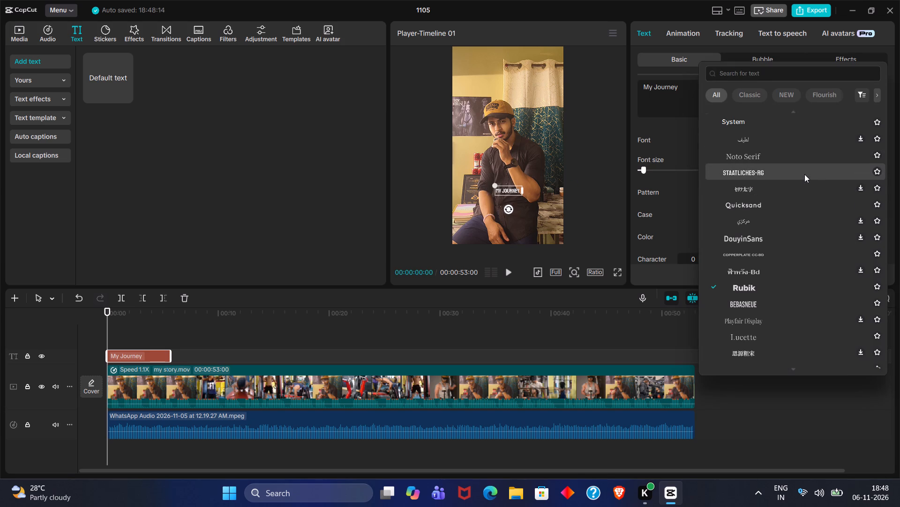
scroll(804, 174, down, 12)
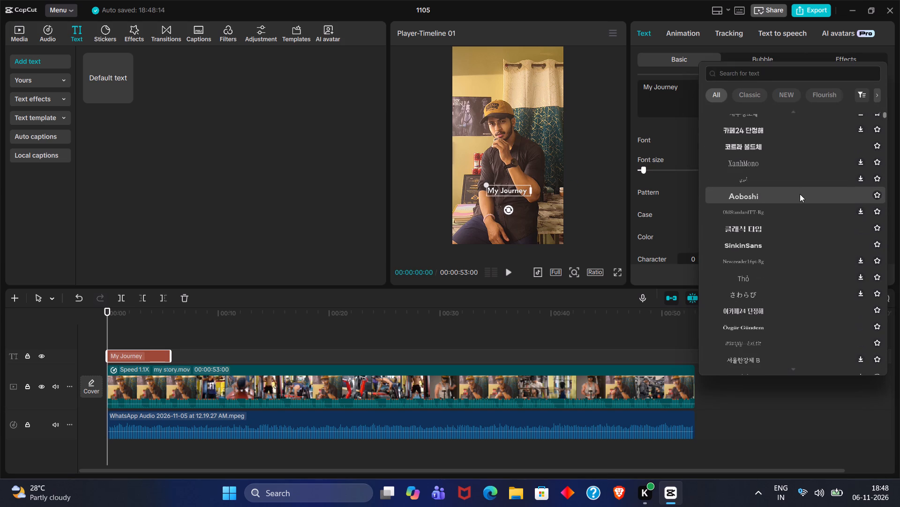
scroll(800, 194, up, 1)
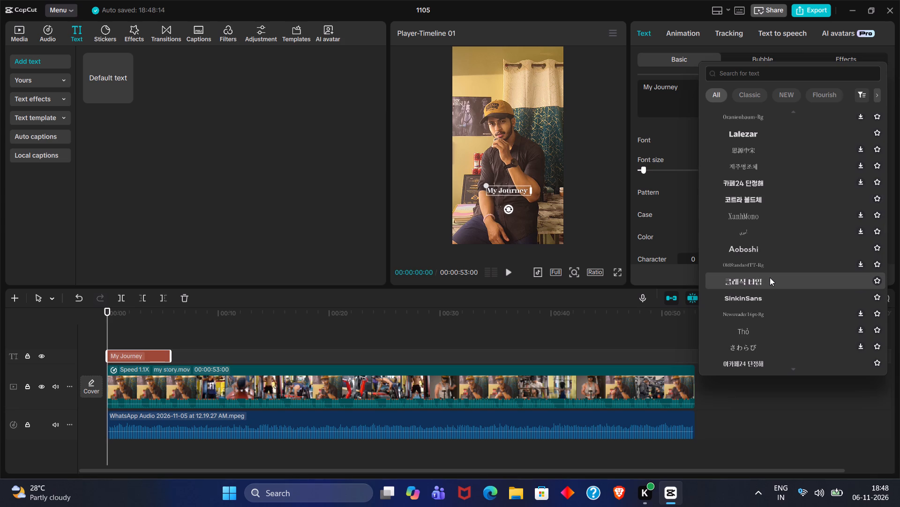
click(777, 251)
Increase the title's font size to 14 and nudge it slightly lower, keeping it horizontally centred.
triple_click(883, 168)
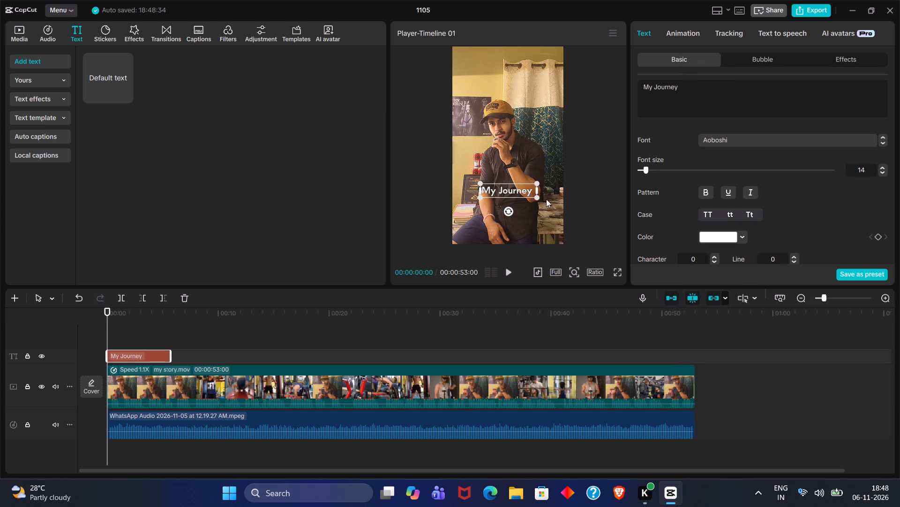
click(514, 189)
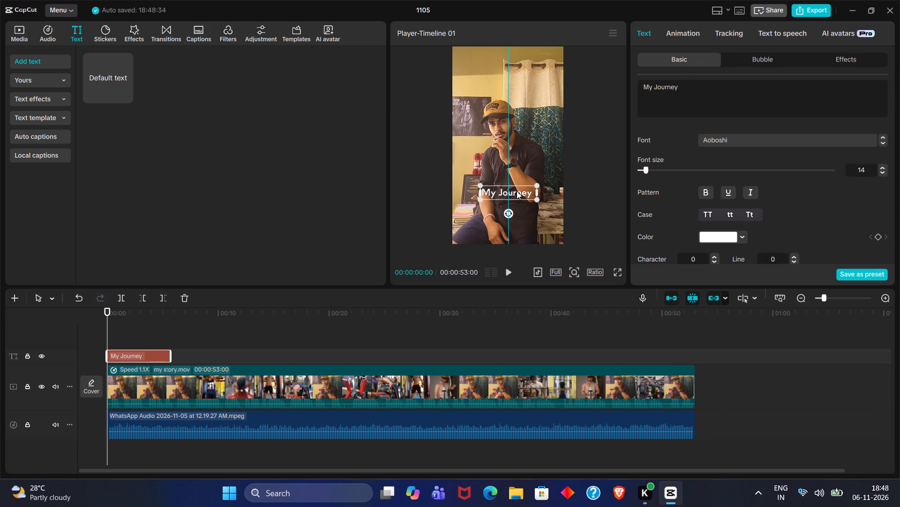
click(722, 119)
click(664, 142)
Preview the restyled title on the opening frame in full screen and return to the editor.
click(613, 273)
click(616, 271)
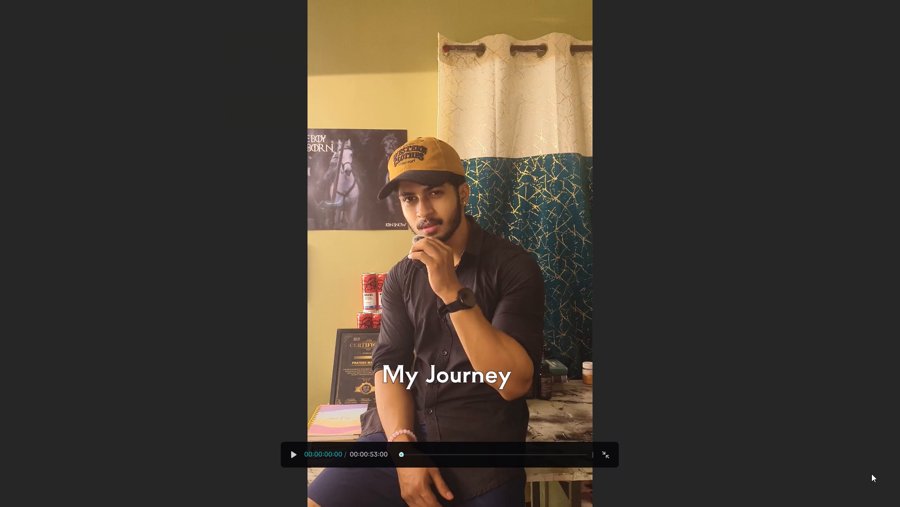
key(Escape)
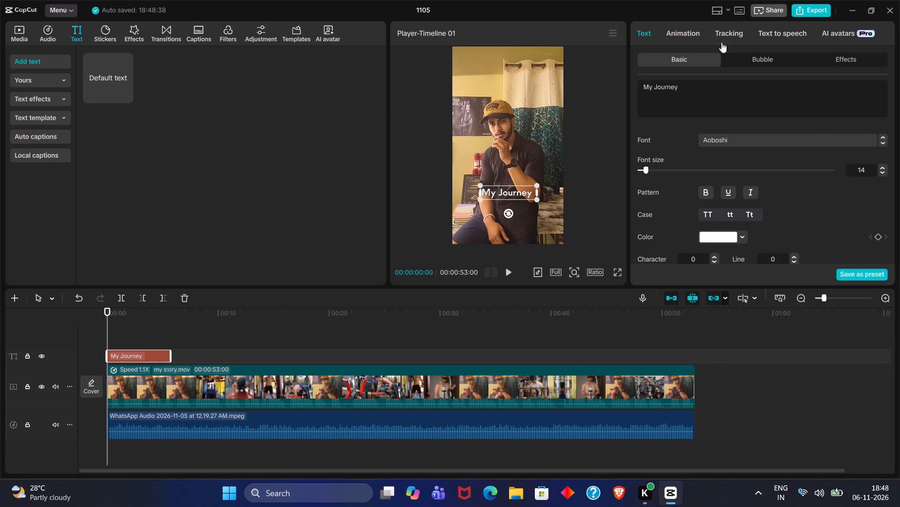
Reduce the title's font size to 11.
triple_click(883, 172)
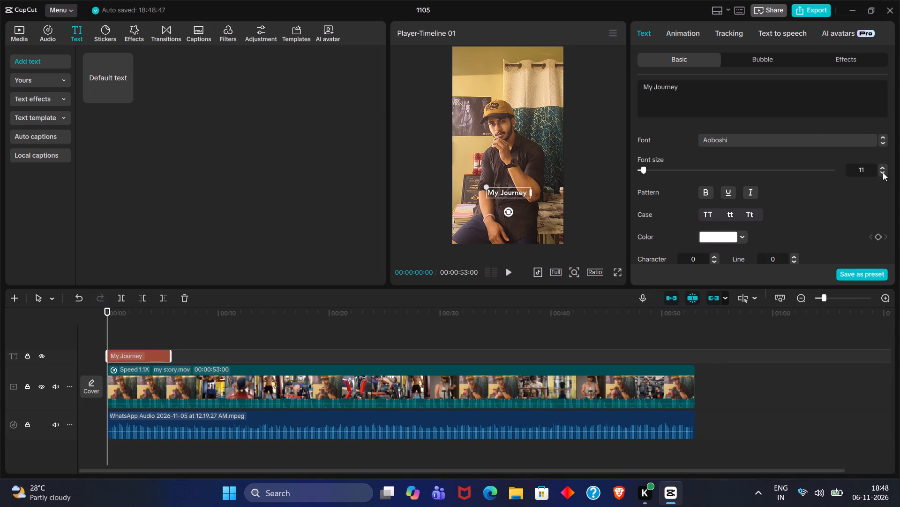
Play the video from the start in full screen to review the title and clips, and exit the preview.
click(613, 270)
click(619, 271)
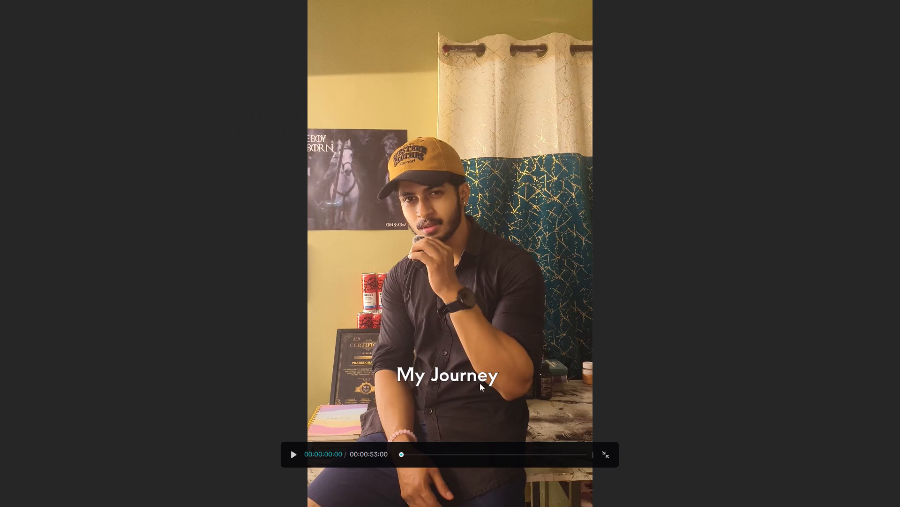
click(296, 453)
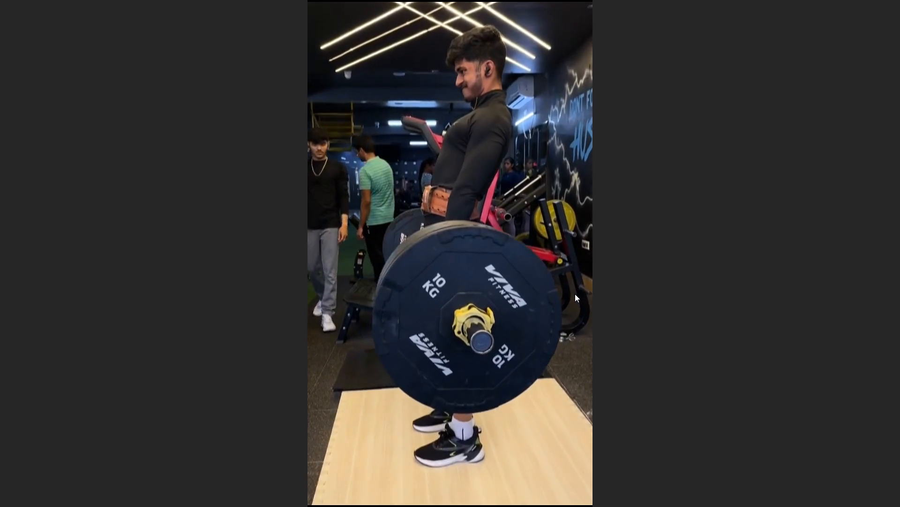
key(Escape)
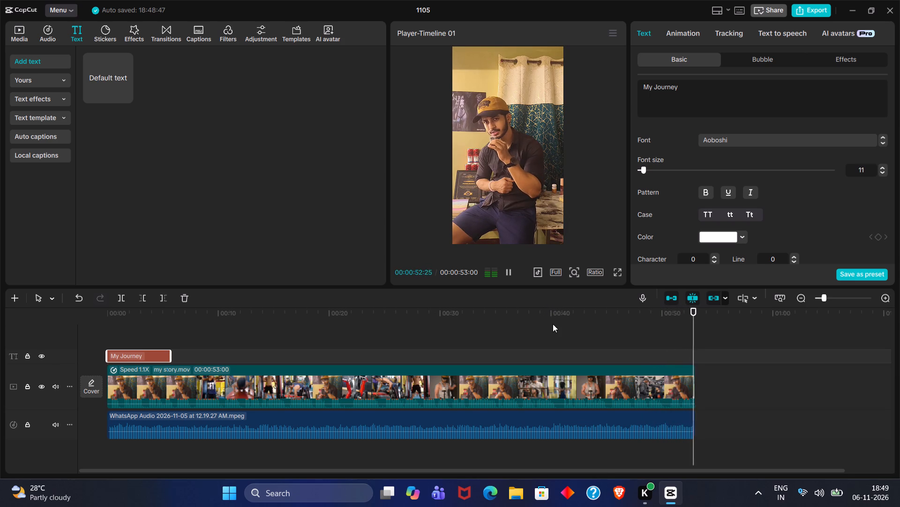
Return the playhead to the start of the timeline and lower the WhatsApp audio clip's volume to -4.7 dB.
drag(253, 316, 179, 316)
drag(164, 316, 142, 316)
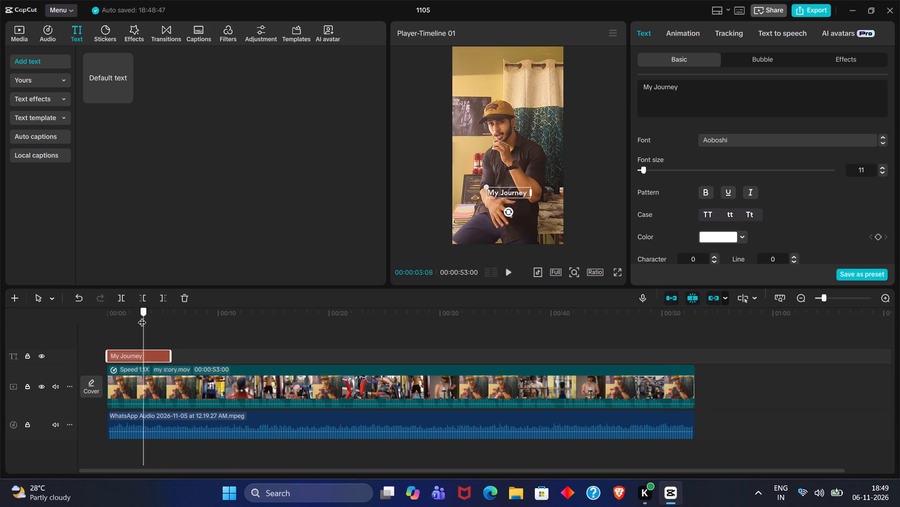
drag(142, 316, 120, 314)
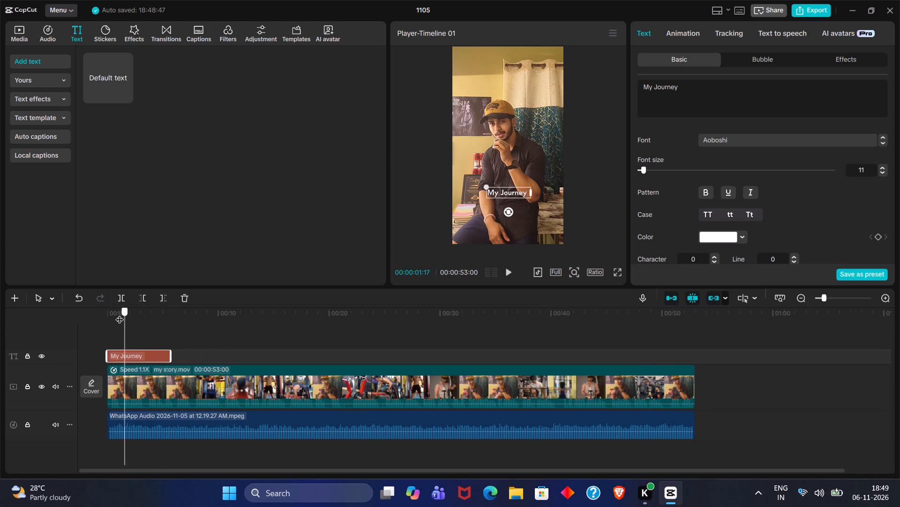
drag(120, 314, 97, 317)
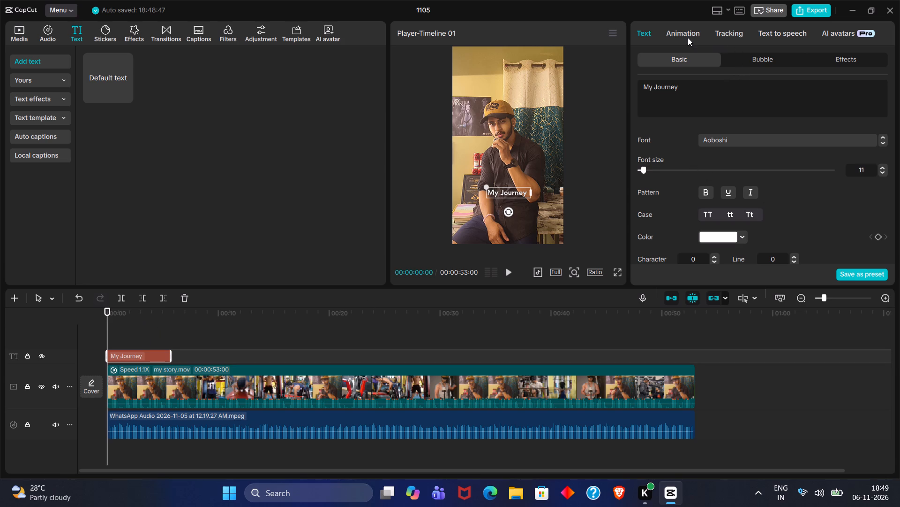
click(406, 422)
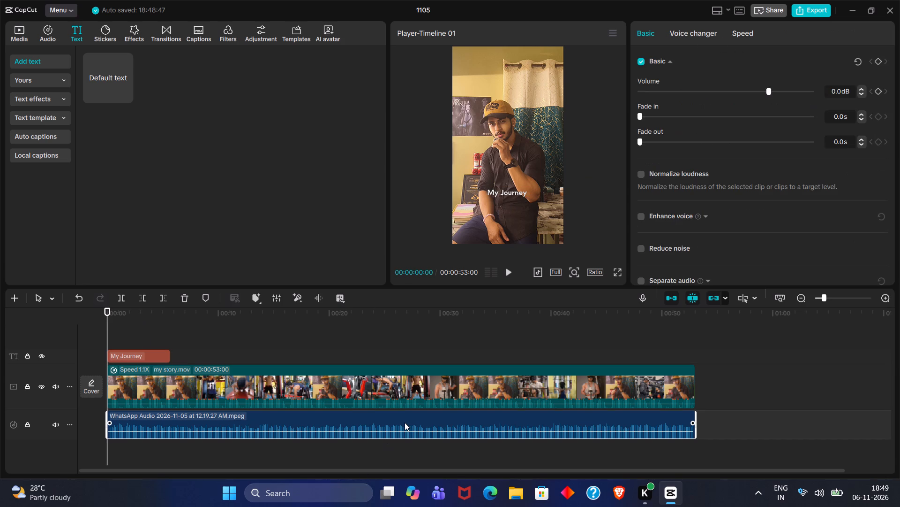
click(761, 92)
click(761, 91)
click(756, 89)
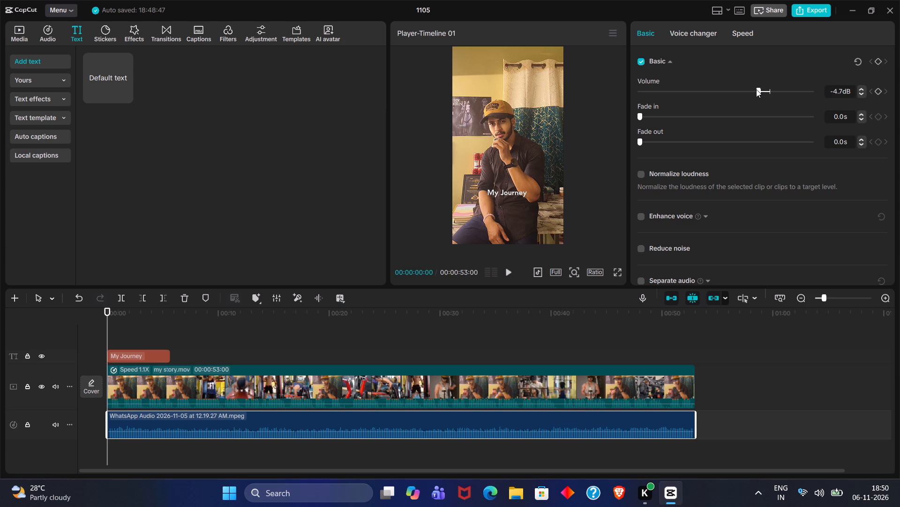
Play the video from the start to check the audio clip's new volume level.
click(510, 272)
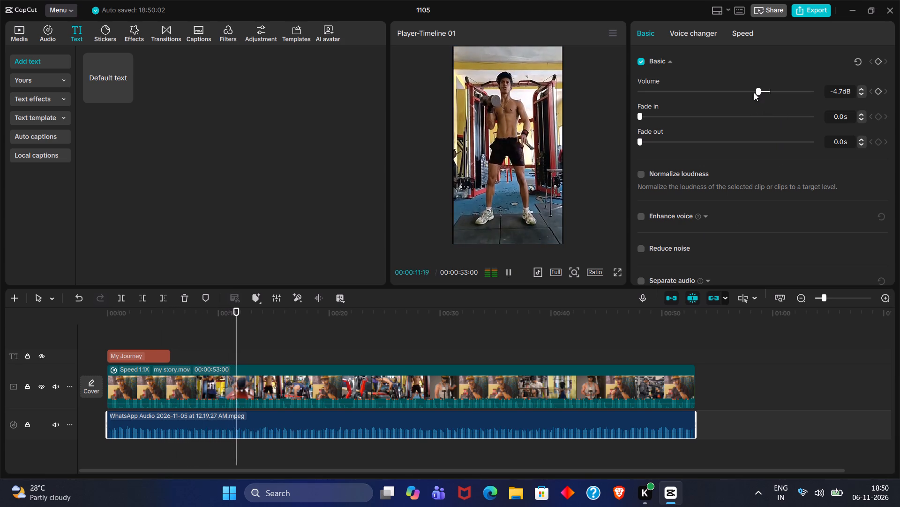
Set the volume of the WhatsApp Audio clip to -5.5 dB.
click(859, 86)
double_click(864, 88)
triple_click(862, 94)
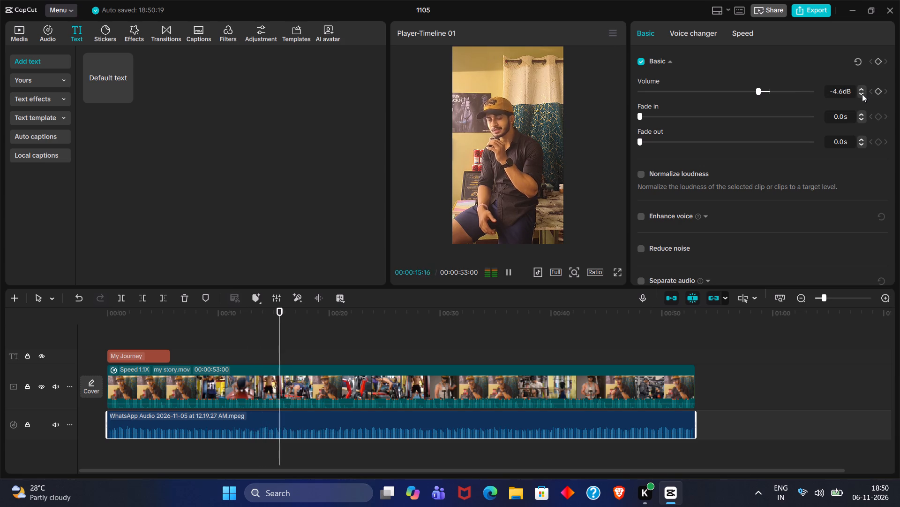
triple_click(862, 94)
double_click(862, 94)
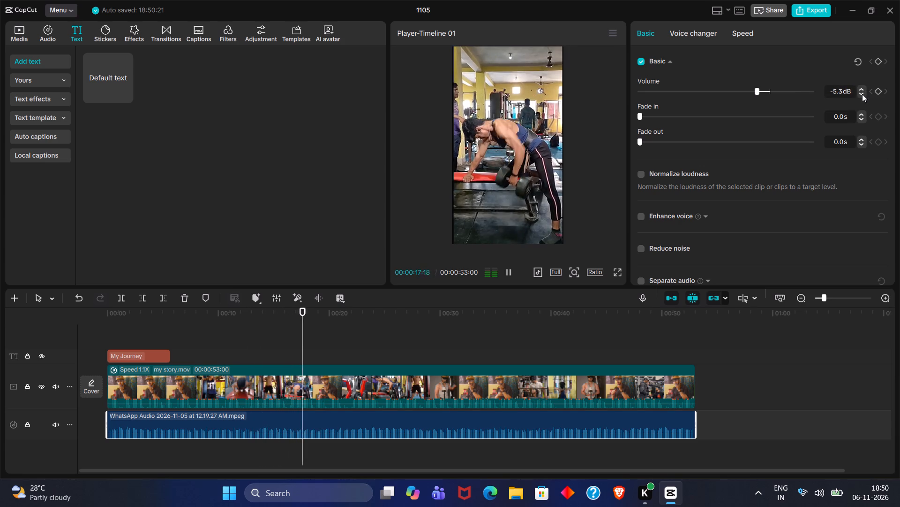
double_click(862, 94)
Give the WhatsApp Audio clip a 1.0 s fade-in and a 1.0 s fade-out.
drag(226, 317, 0, 322)
click(0, 322)
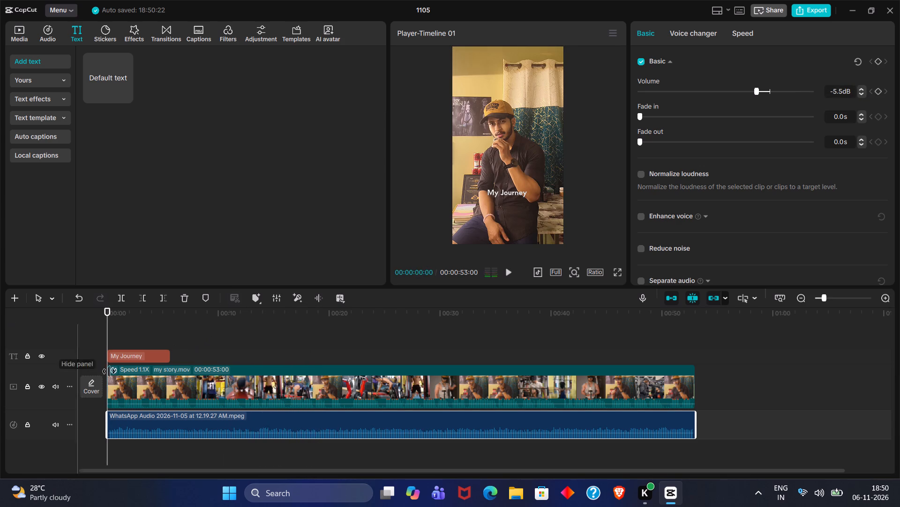
drag(643, 116, 647, 117)
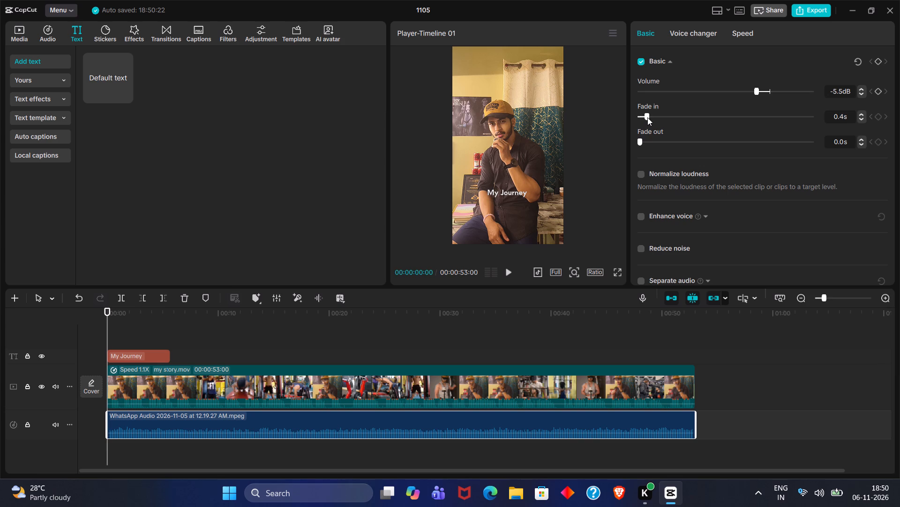
drag(647, 117, 655, 122)
drag(655, 122, 656, 123)
drag(640, 143, 648, 144)
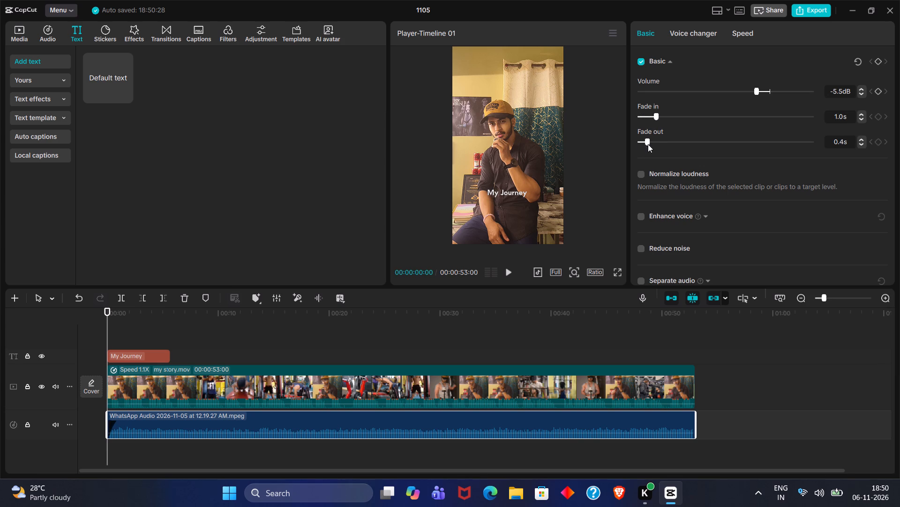
drag(648, 144, 656, 148)
drag(656, 148, 658, 148)
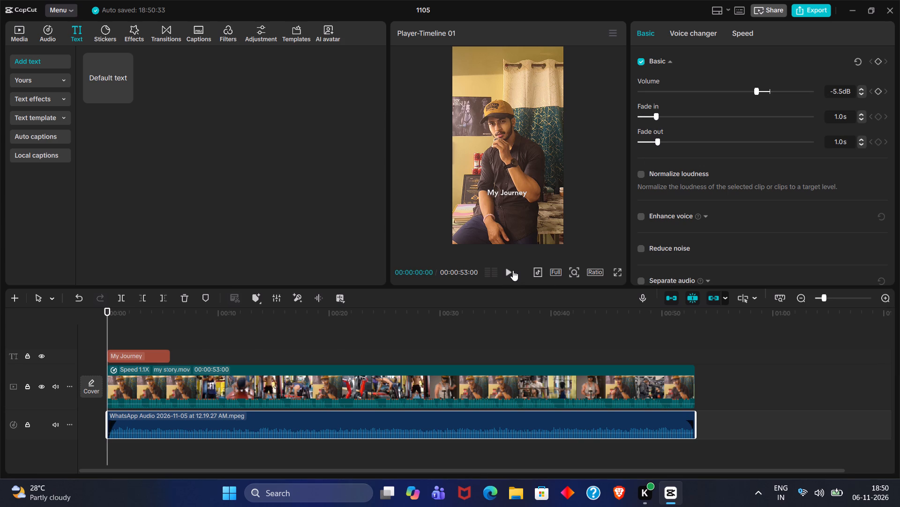
Play the opening seconds from the start to hear the audio fade-in and volume balance.
click(510, 269)
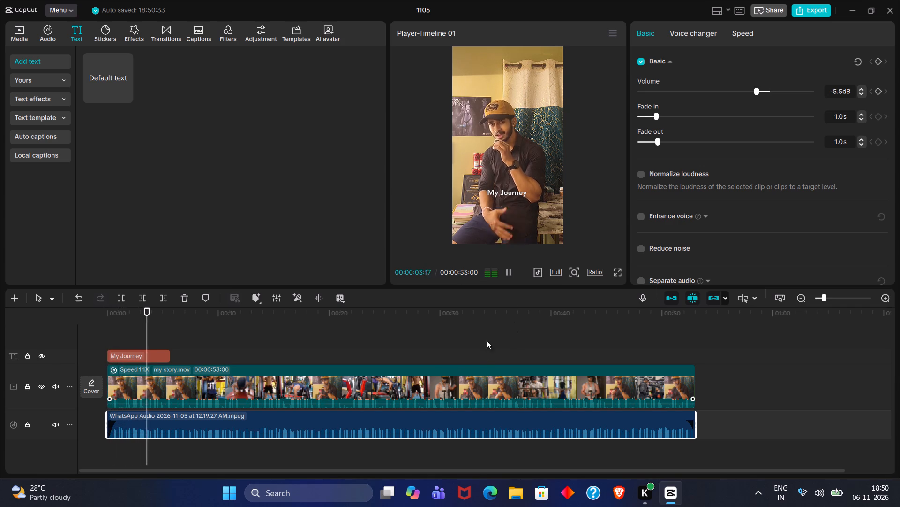
click(510, 271)
Lower the audio volume of the my story.mov clip to -4.7 dB.
click(404, 384)
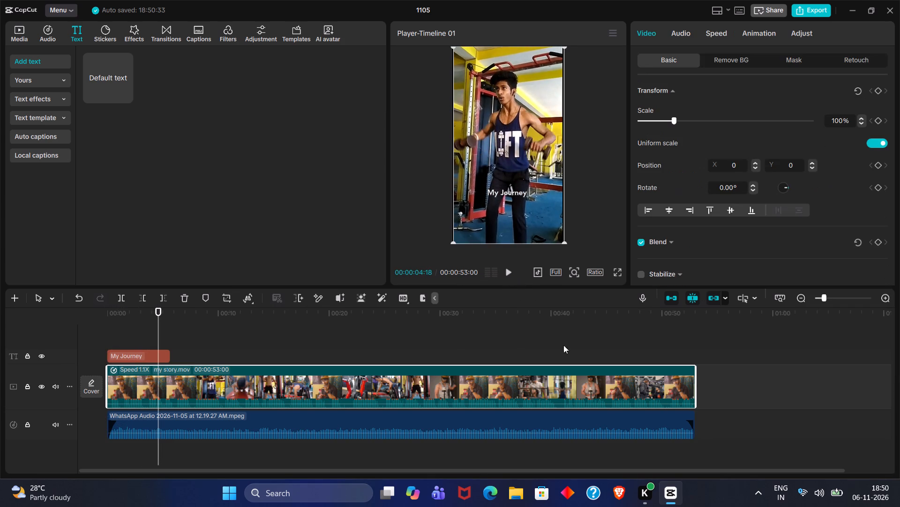
click(710, 29)
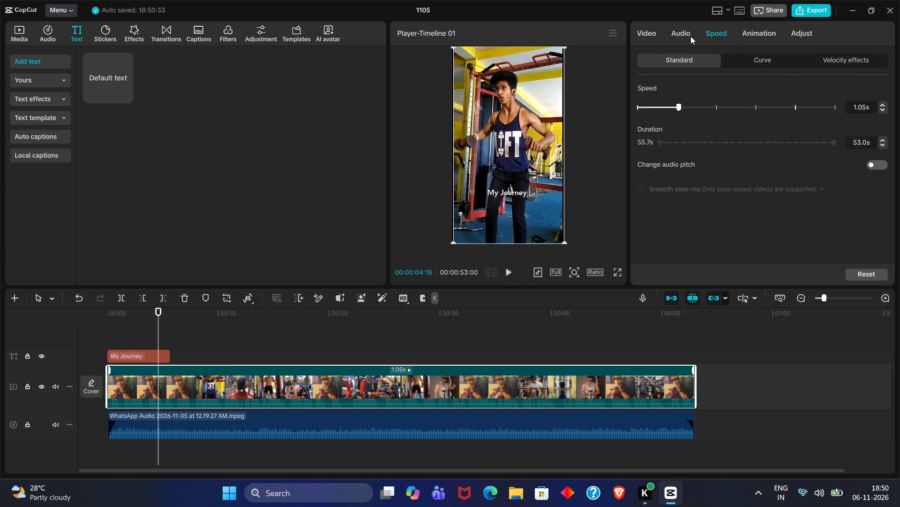
click(690, 36)
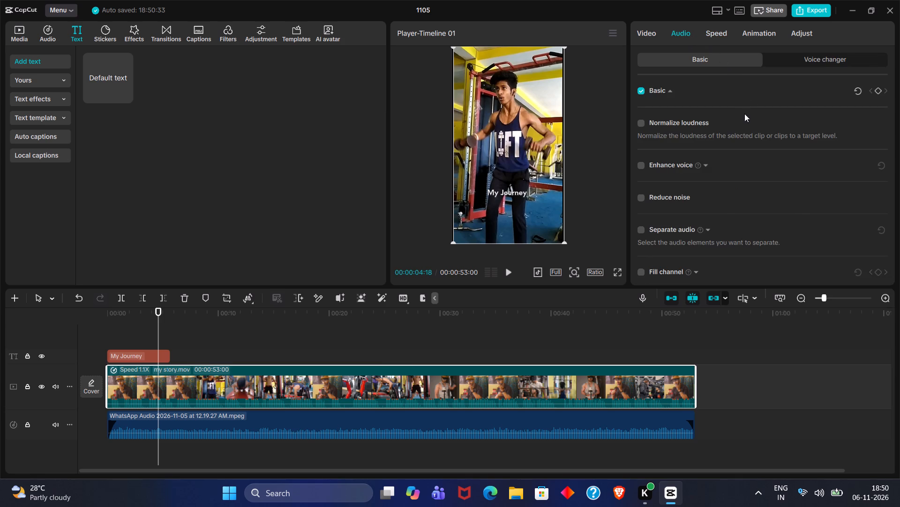
scroll(768, 165, up, 5)
click(761, 105)
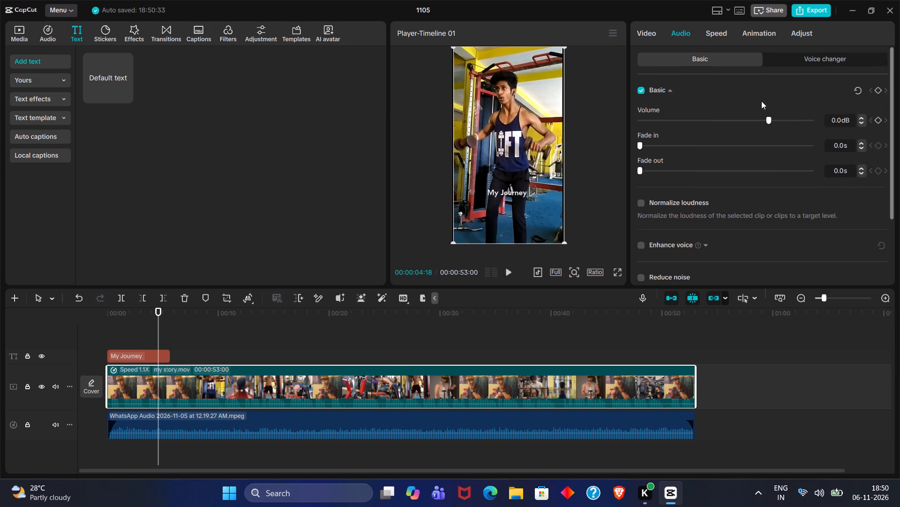
click(756, 117)
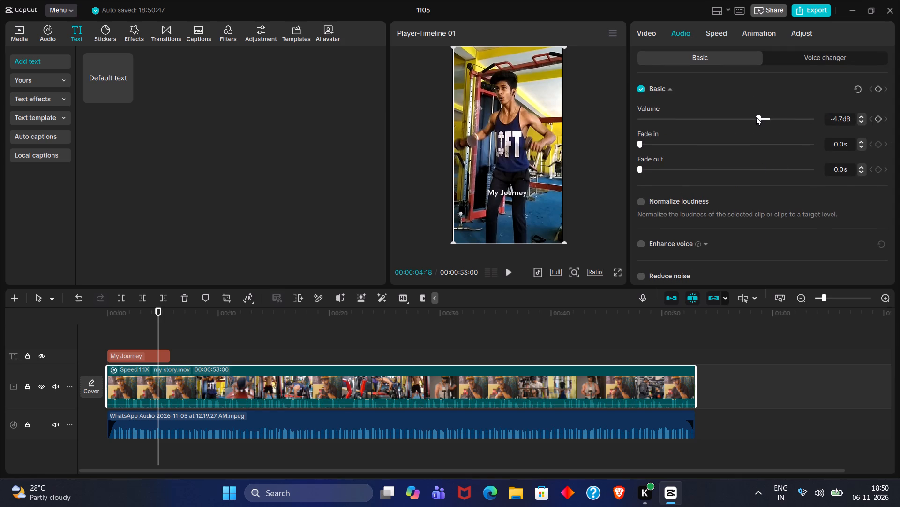
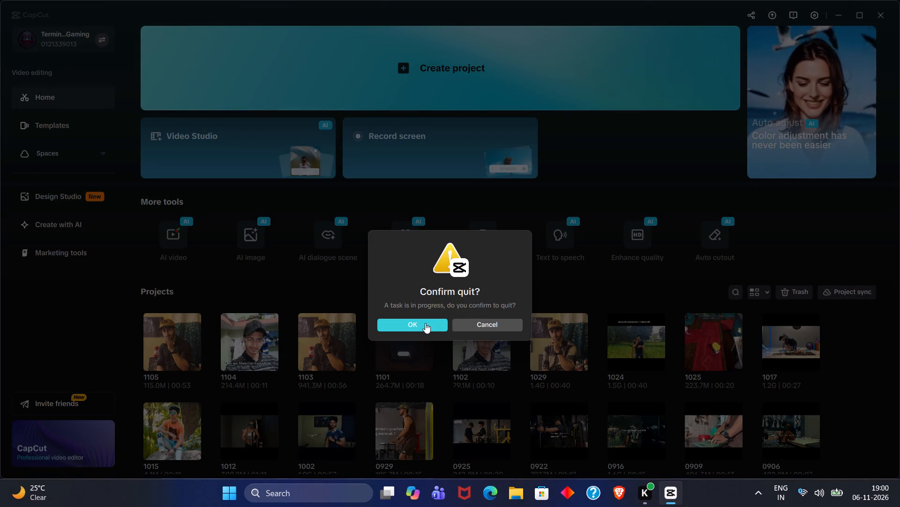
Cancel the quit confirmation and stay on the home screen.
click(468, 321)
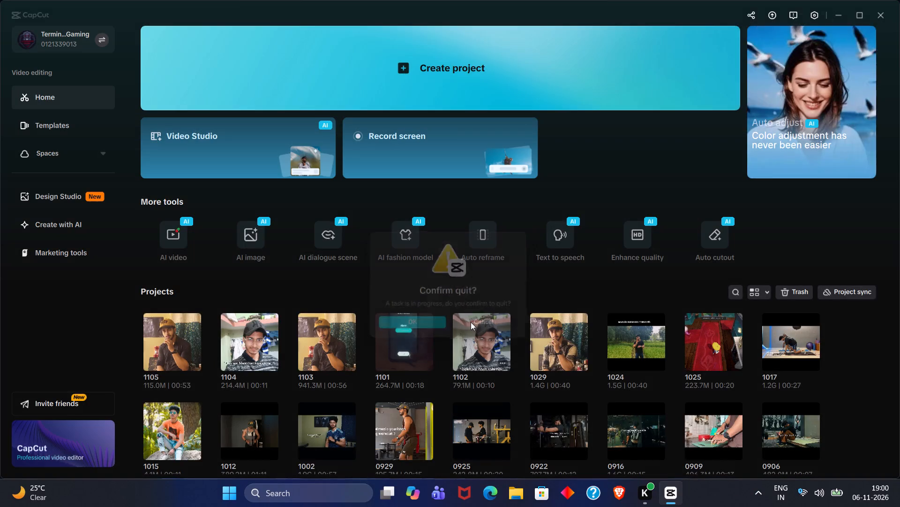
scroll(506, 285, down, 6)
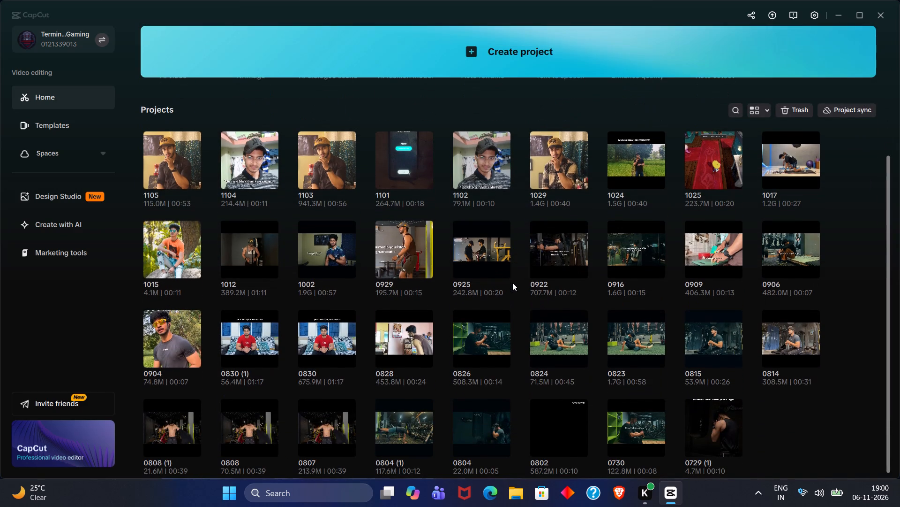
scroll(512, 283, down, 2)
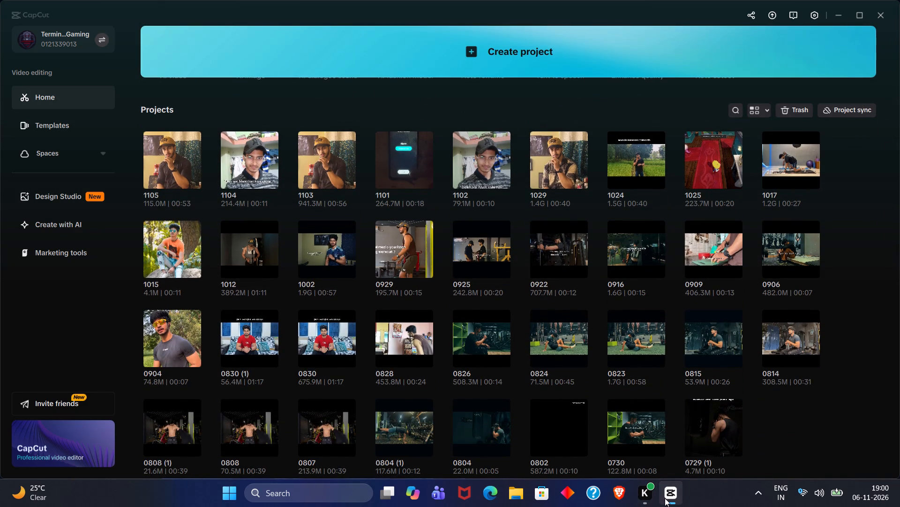
Close the CapCut window to quit the application.
click(720, 395)
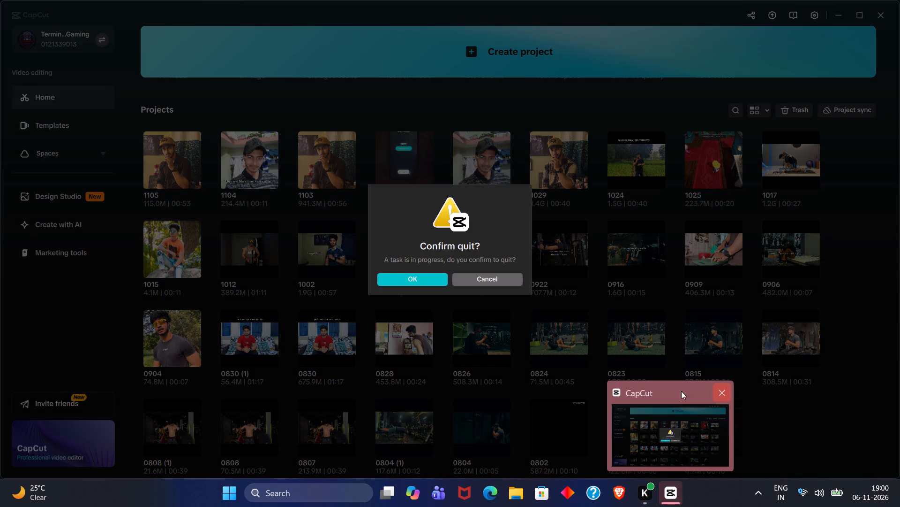
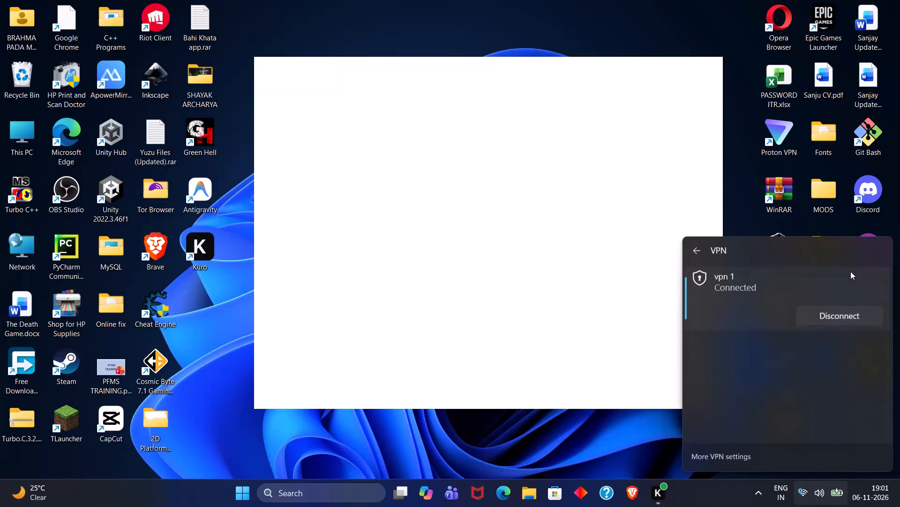
Disconnect the vpn 1 connection.
click(865, 320)
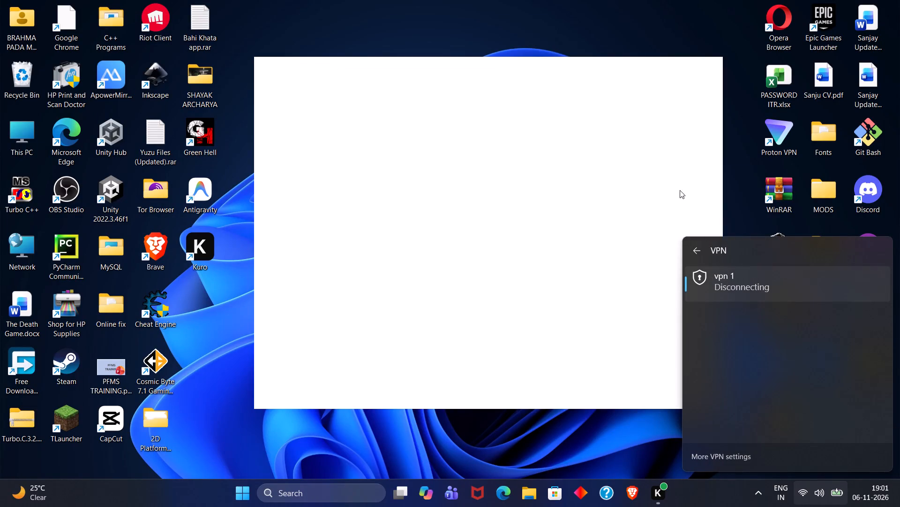
click(553, 2)
Launch Google Chrome and open it with the Arijeet profile.
click(314, 488)
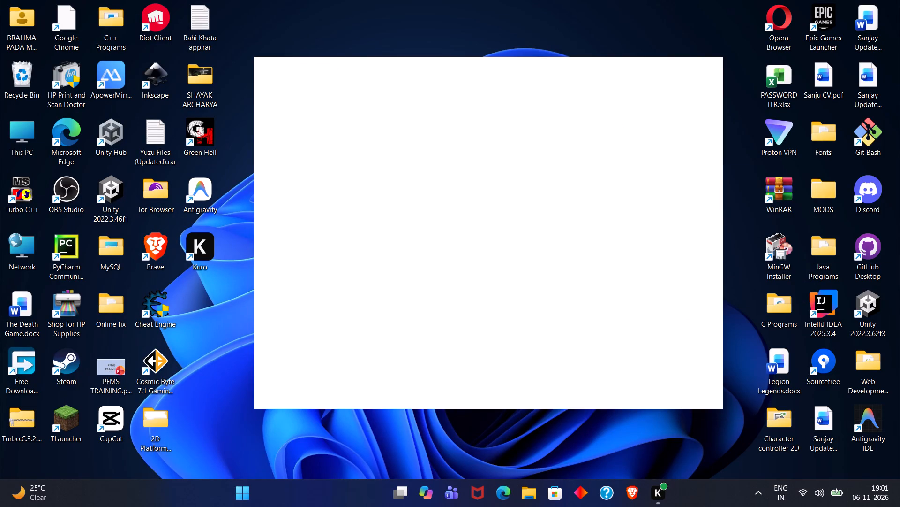
text(ch)
click(395, 139)
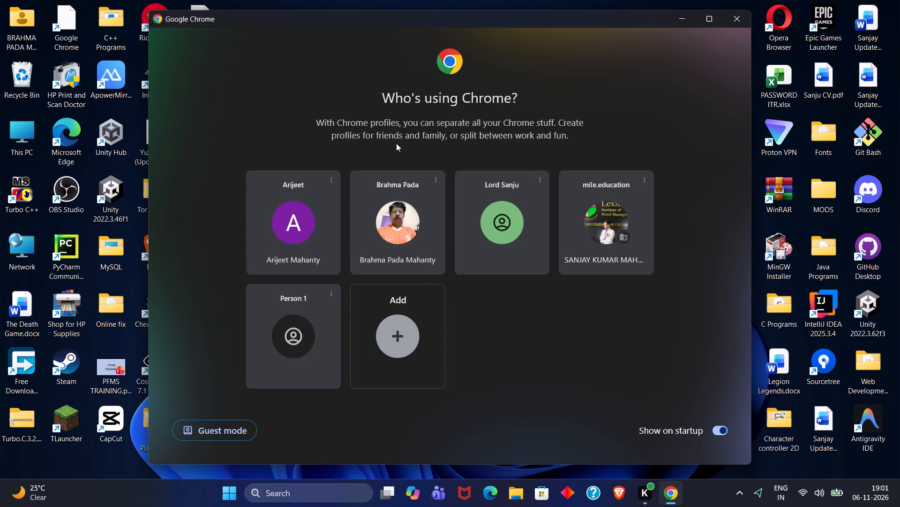
double_click(246, 207)
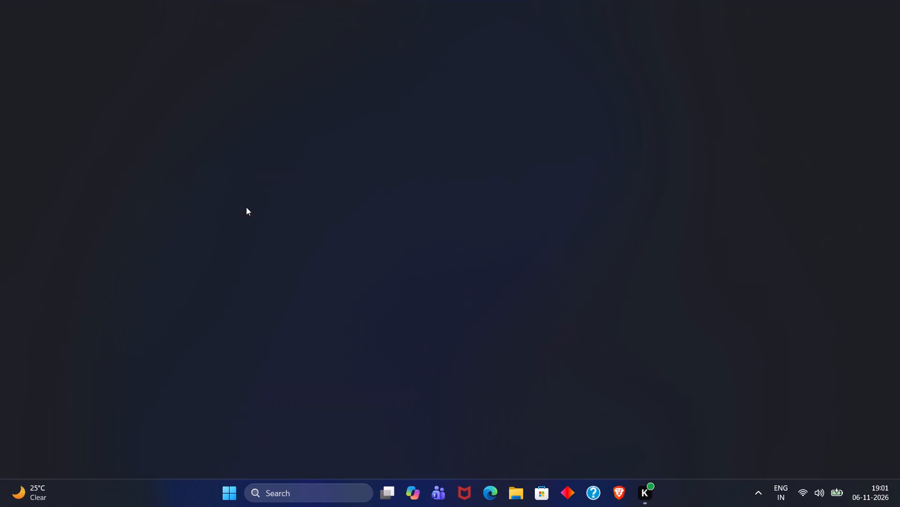
Search Google for drive and open the Google Drive Link result.
click(279, 222)
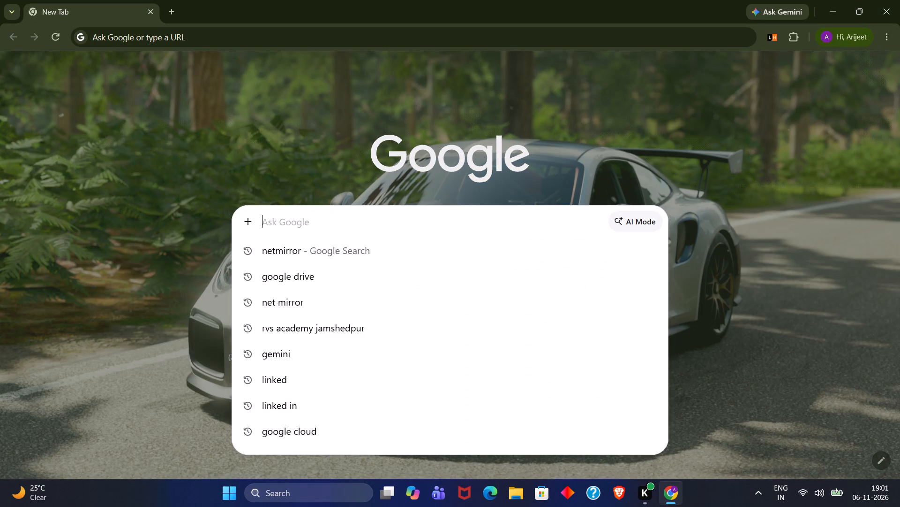
text(drive)
key(Return)
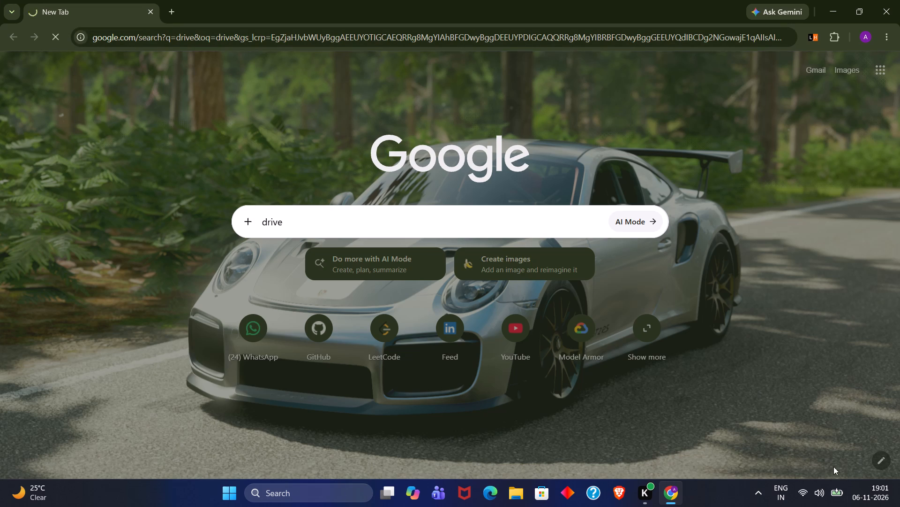
click(820, 488)
double_click(817, 490)
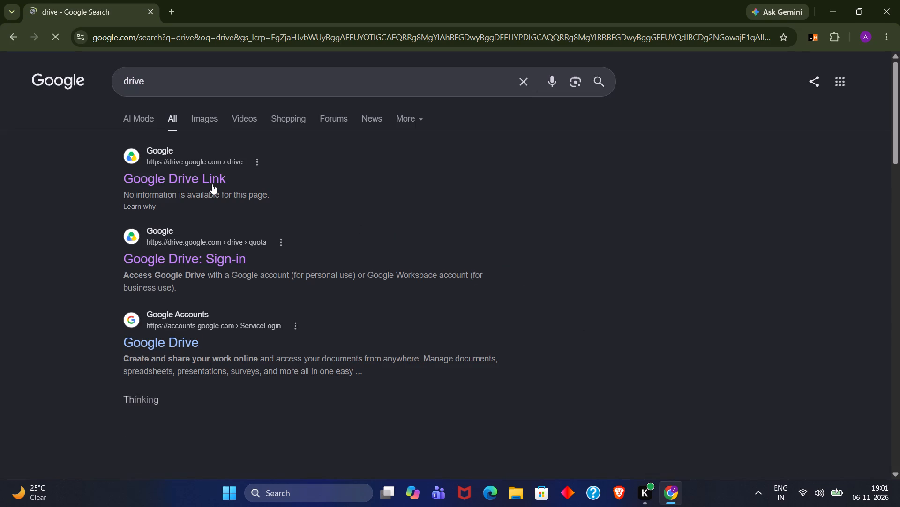
click(212, 184)
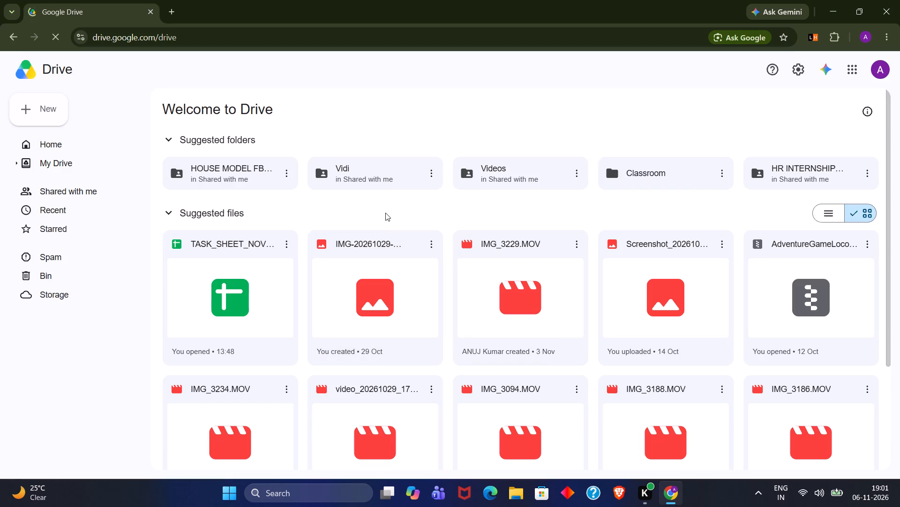
Switch Google Drive to the Terminator X Gaming account.
click(887, 73)
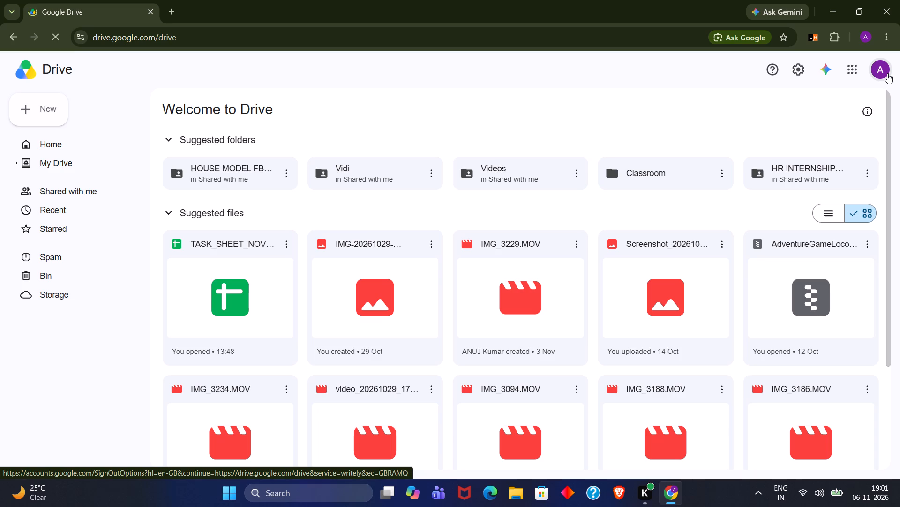
click(887, 73)
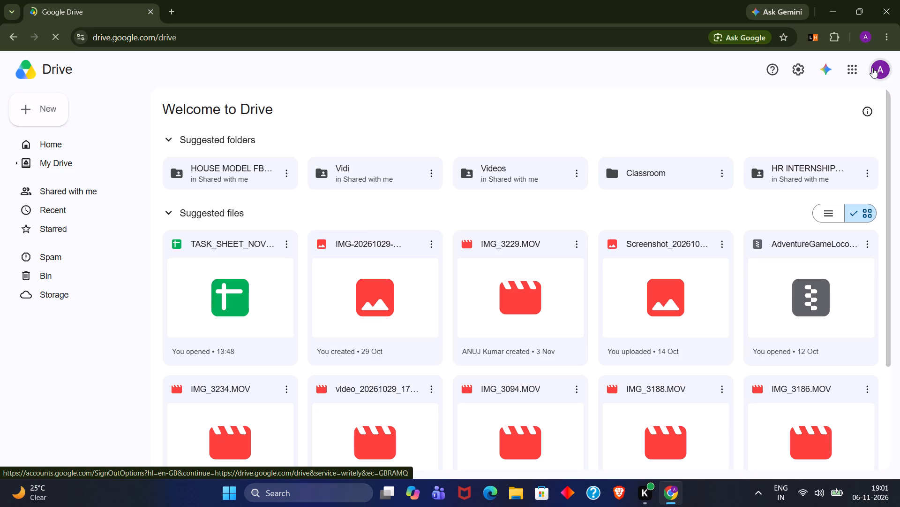
double_click(878, 61)
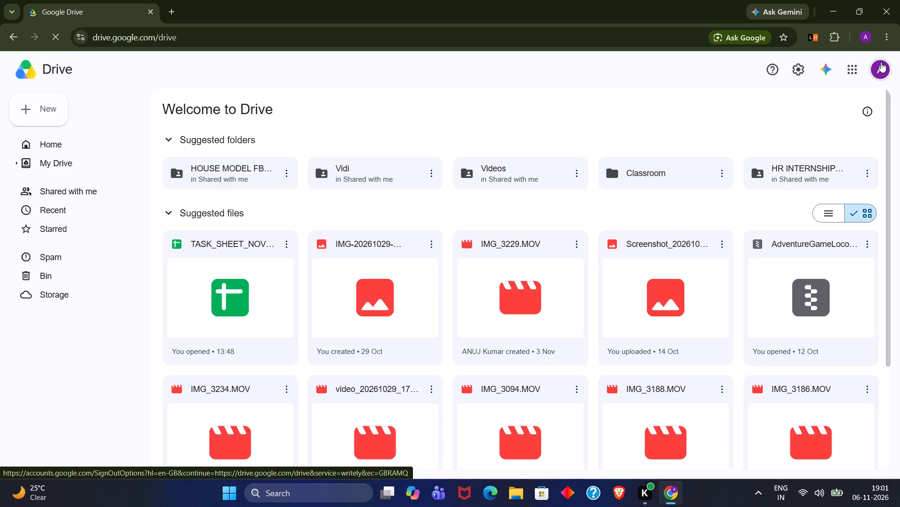
click(881, 62)
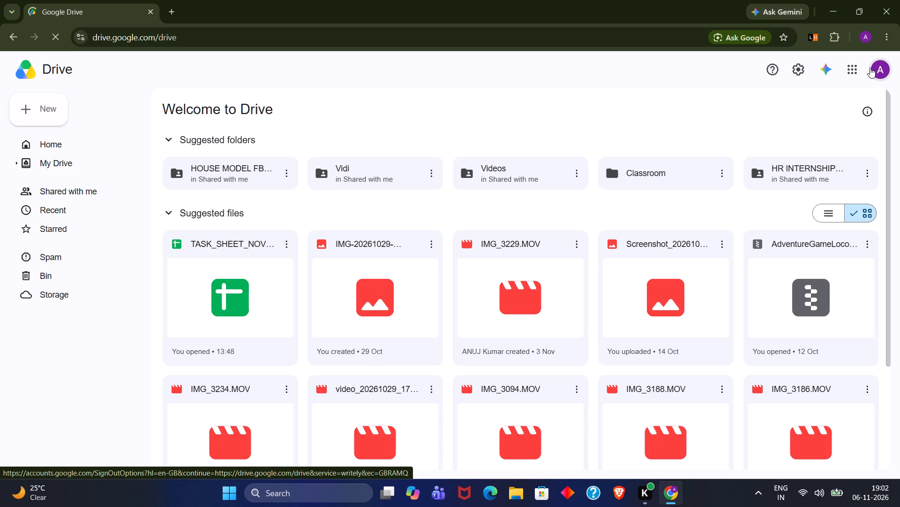
double_click(870, 68)
click(883, 72)
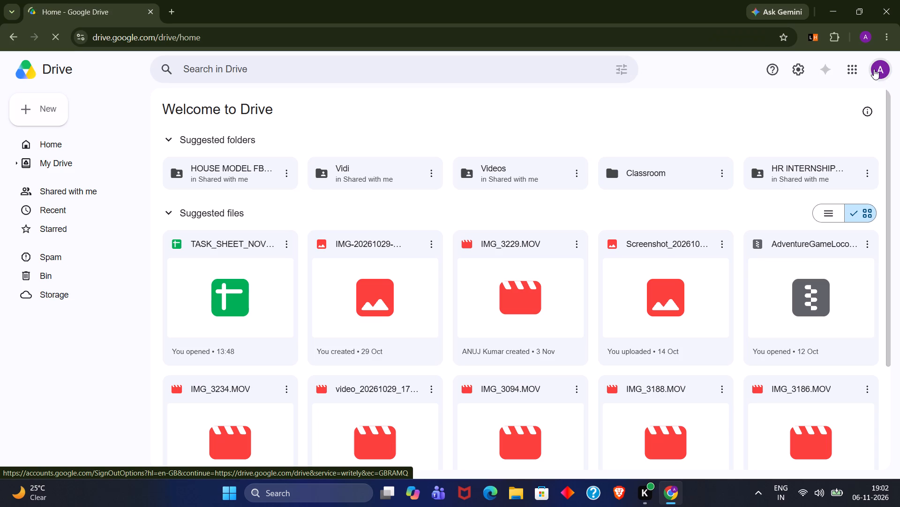
double_click(874, 69)
click(878, 65)
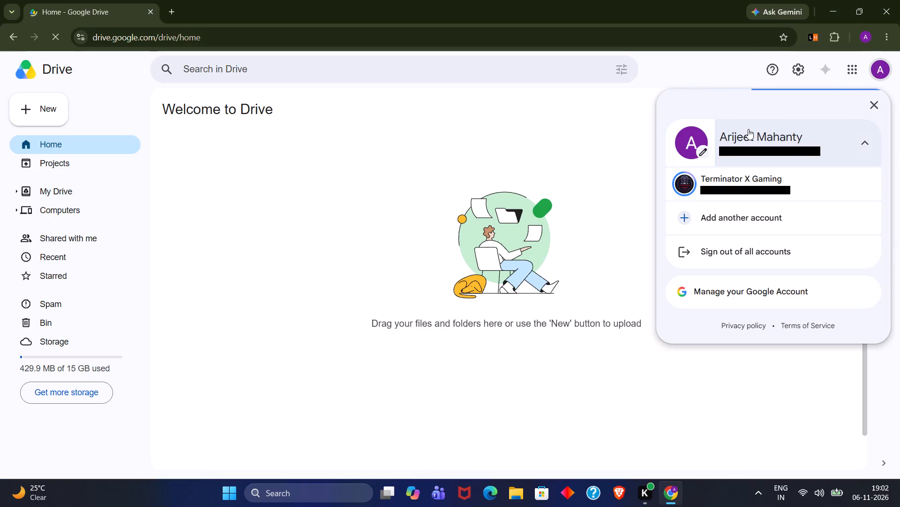
double_click(742, 175)
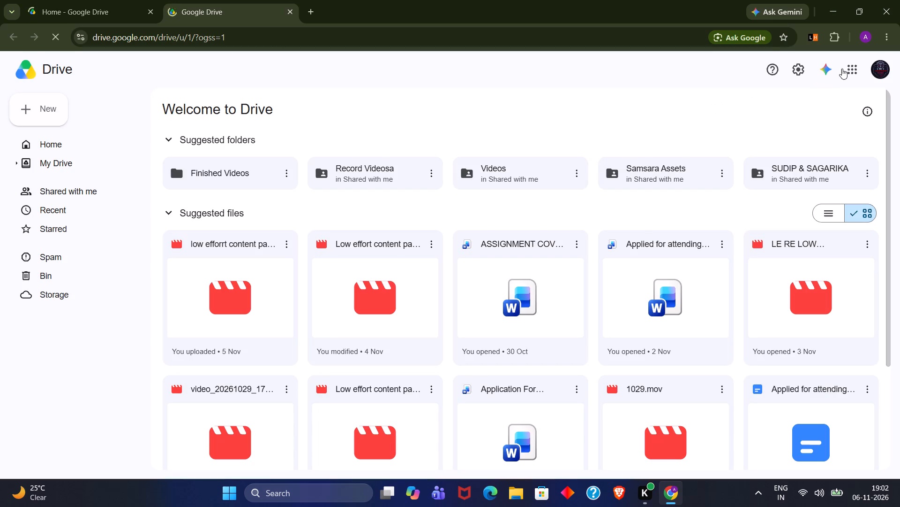
Close the first account's Drive tab and open the Finished Videos folder from the suggested folders.
click(252, 176)
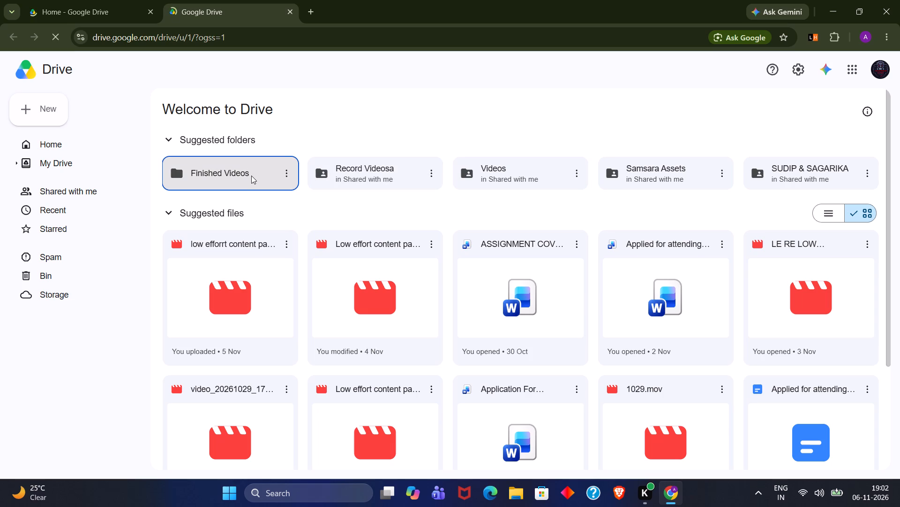
triple_click(263, 171)
click(150, 9)
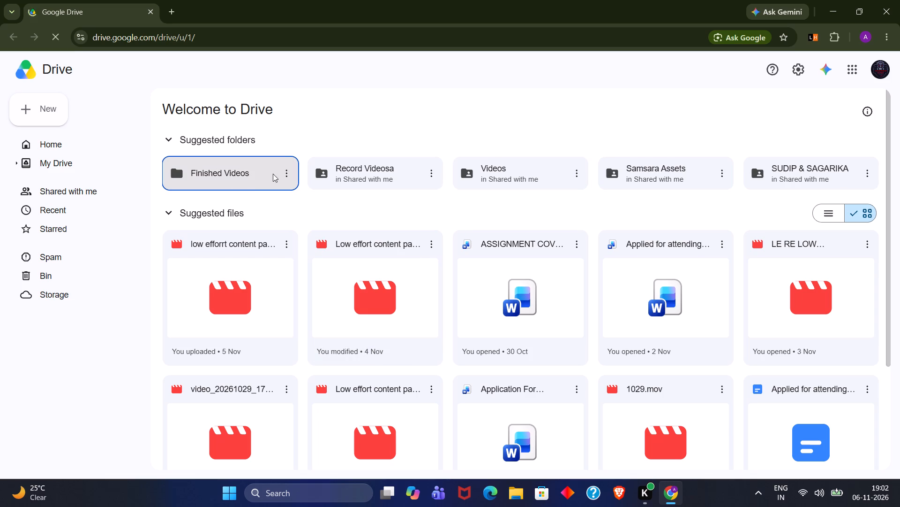
double_click(289, 174)
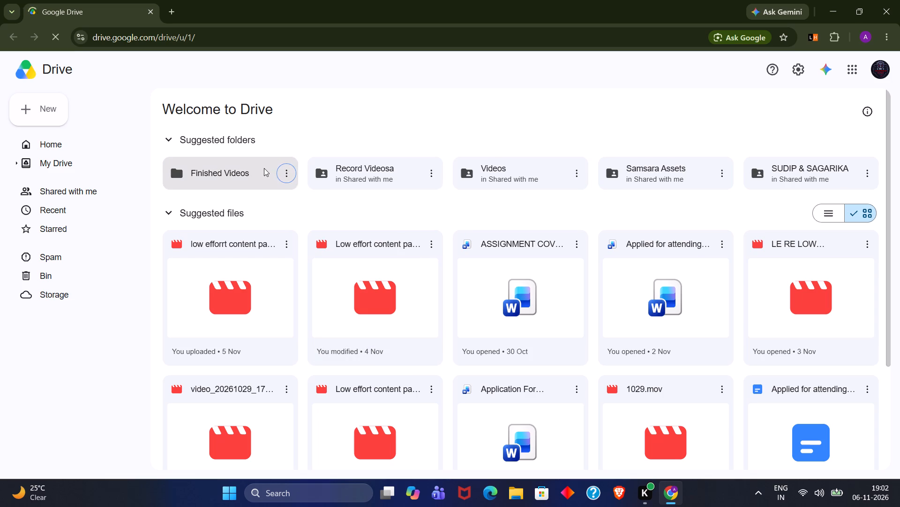
double_click(264, 168)
double_click(264, 168)
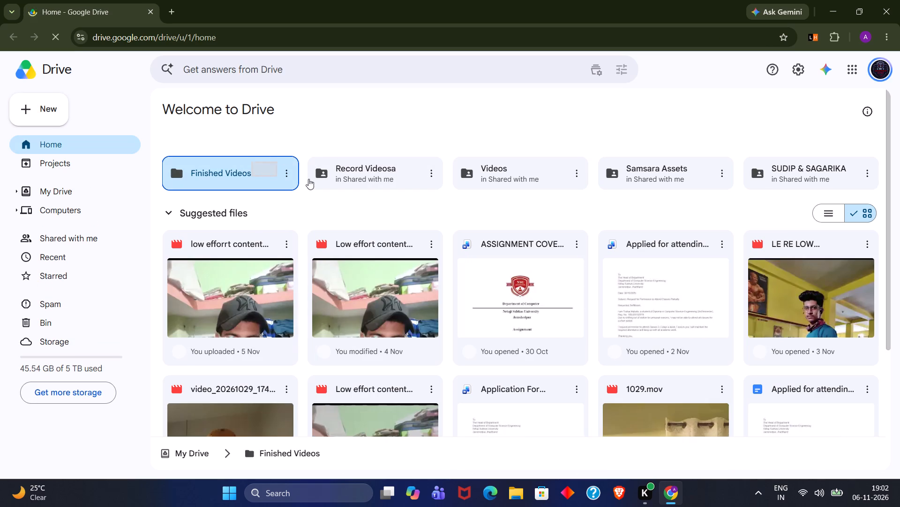
click(308, 204)
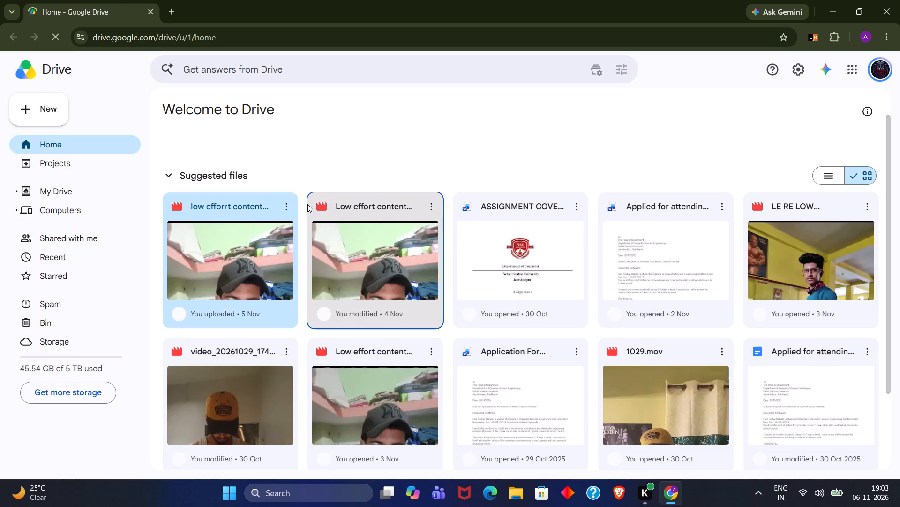
click(295, 162)
scroll(298, 161, up, 7)
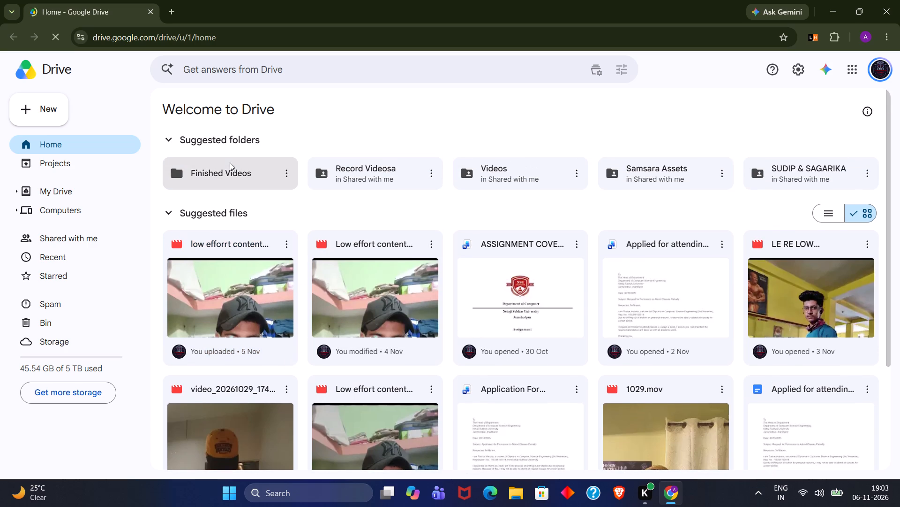
scroll(238, 187, down, 6)
scroll(307, 230, down, 3)
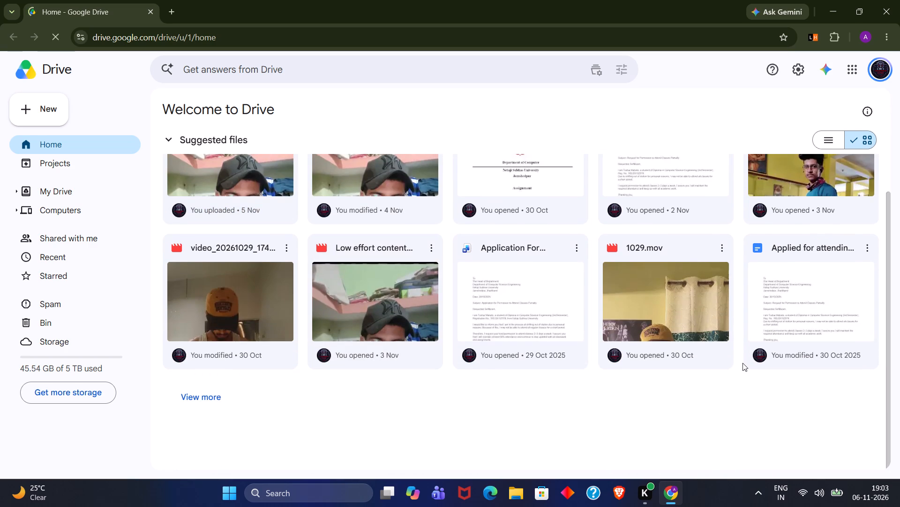
scroll(734, 365, up, 10)
click(259, 179)
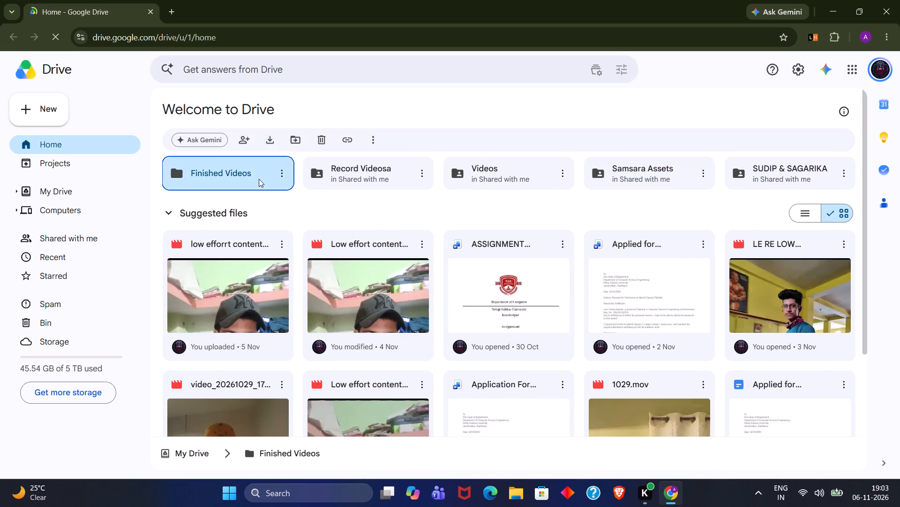
double_click(259, 179)
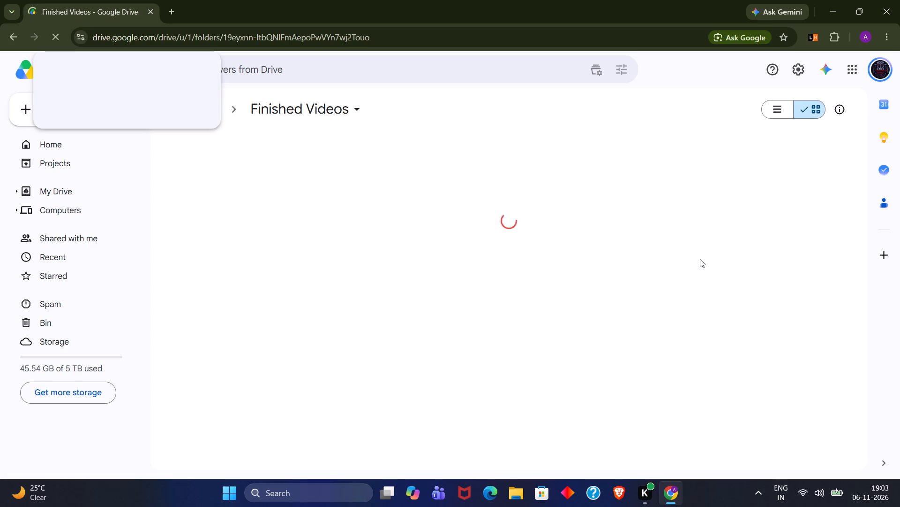
click(564, 270)
click(780, 288)
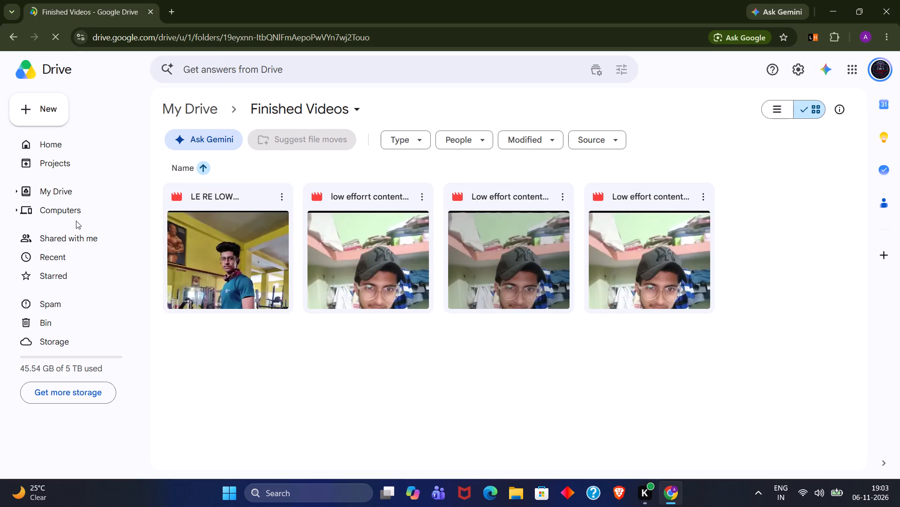
Upload my j.mov from the RECORD folder on drive D to Finished Videos, finding it by searching for My j.
click(21, 110)
click(68, 135)
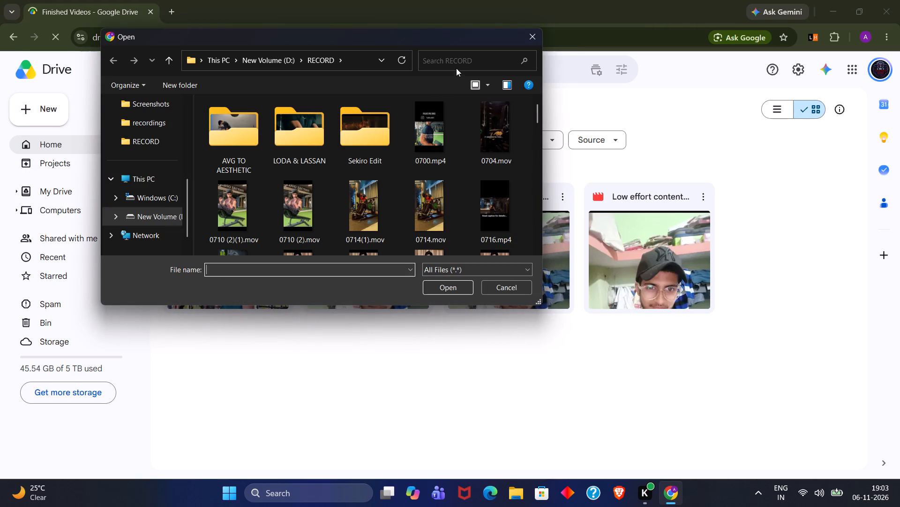
click(464, 61)
text(y j)
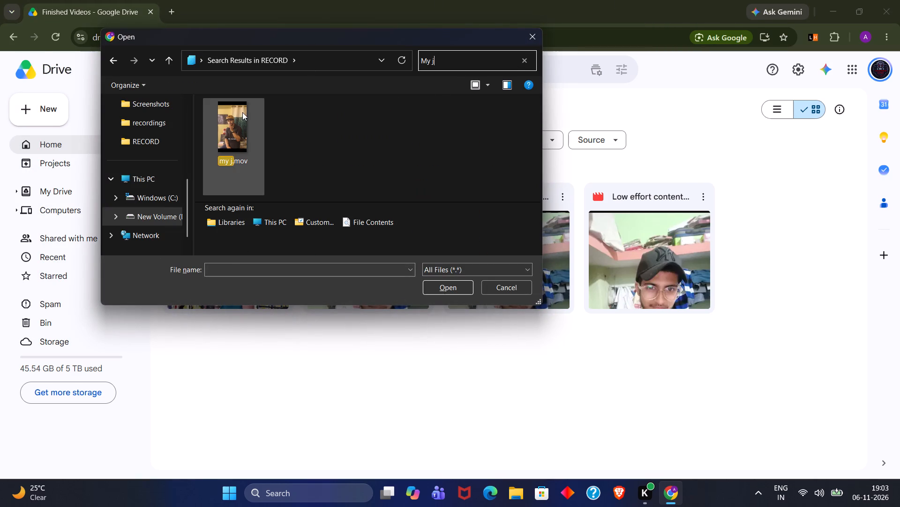
double_click(242, 112)
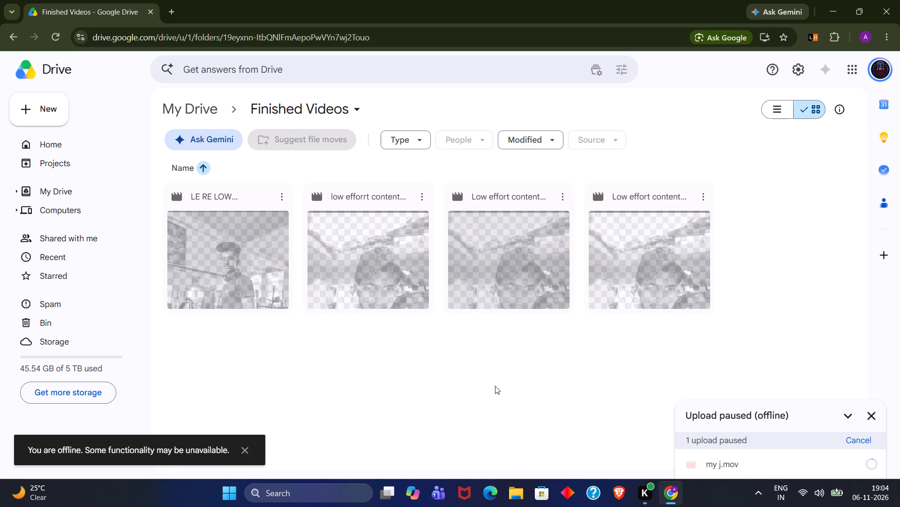
Dismiss the offline notification in Drive.
double_click(398, 399)
double_click(605, 407)
click(245, 452)
right_click(245, 452)
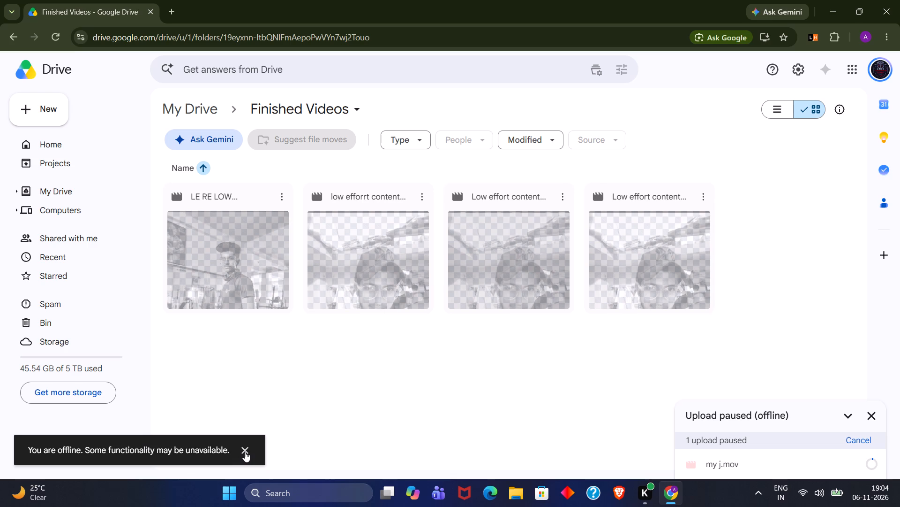
click(245, 452)
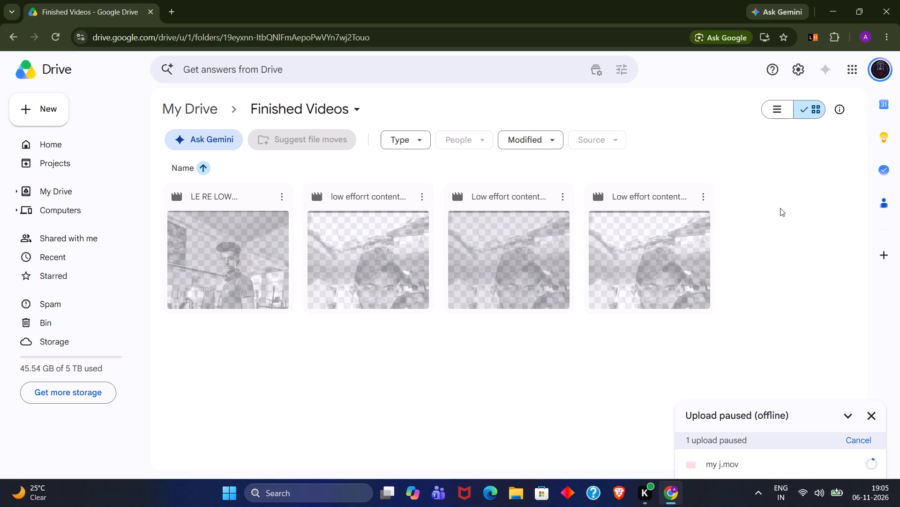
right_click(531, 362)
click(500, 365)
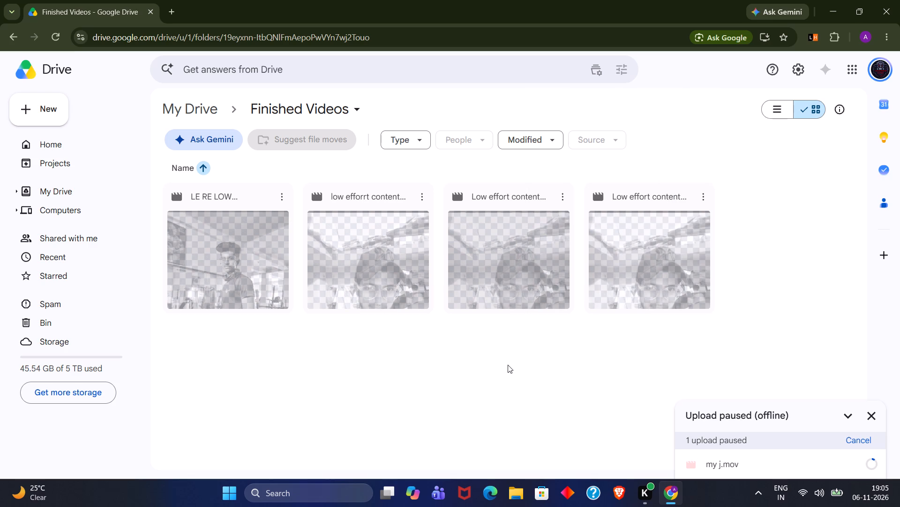